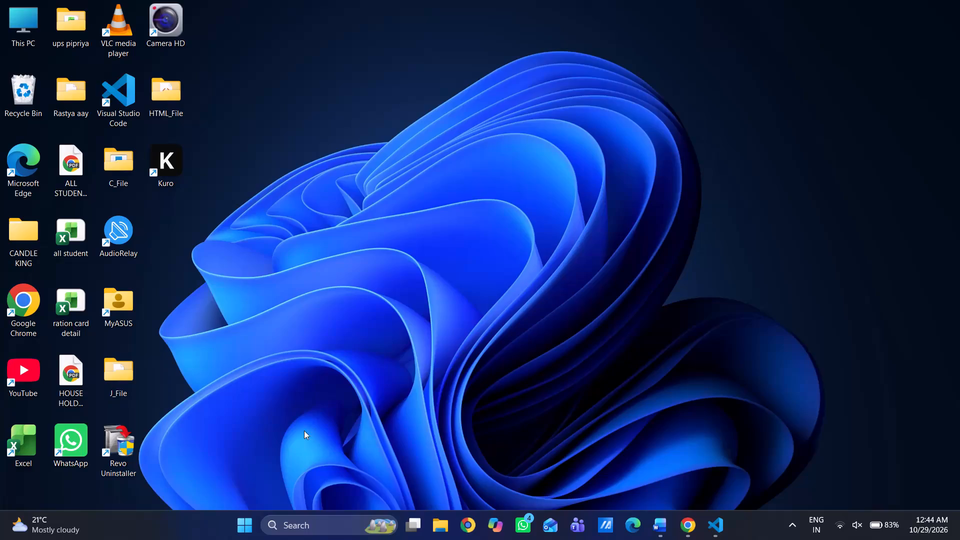
Find and launch the TradingView desktop app, and maximize its window.
click(309, 531)
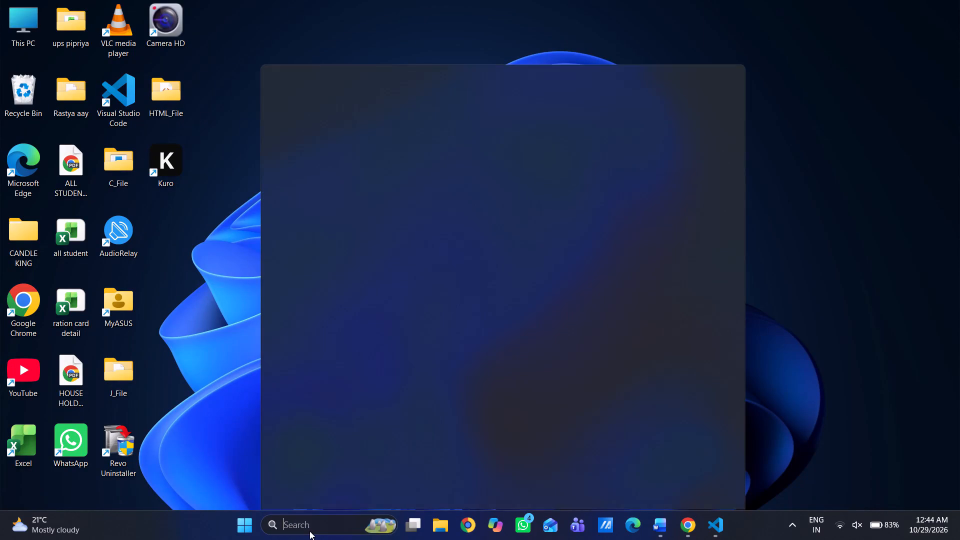
text(trading)
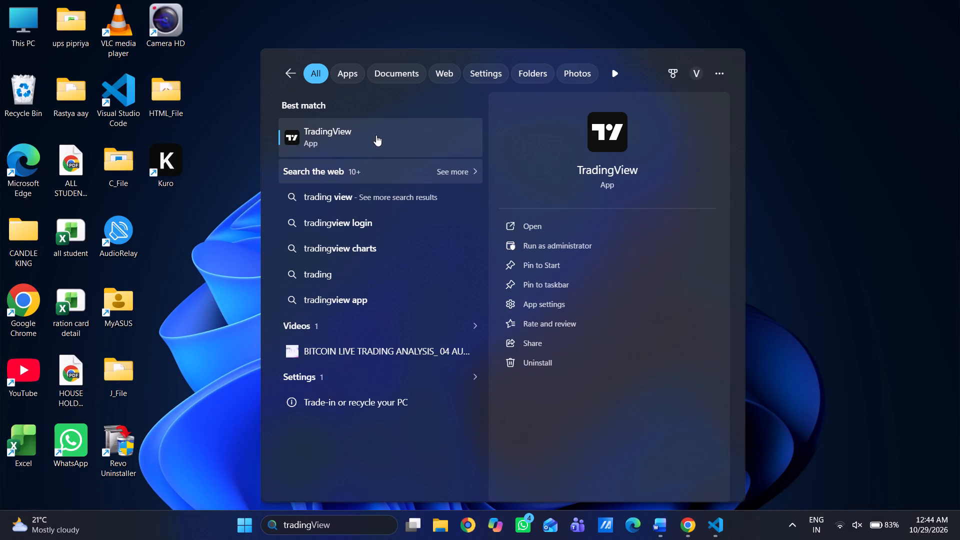
double_click(376, 135)
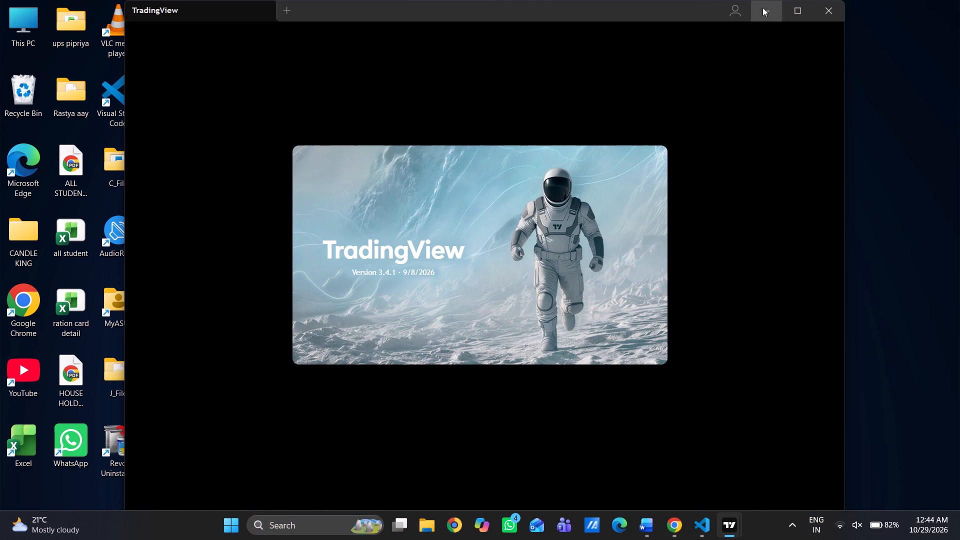
click(797, 8)
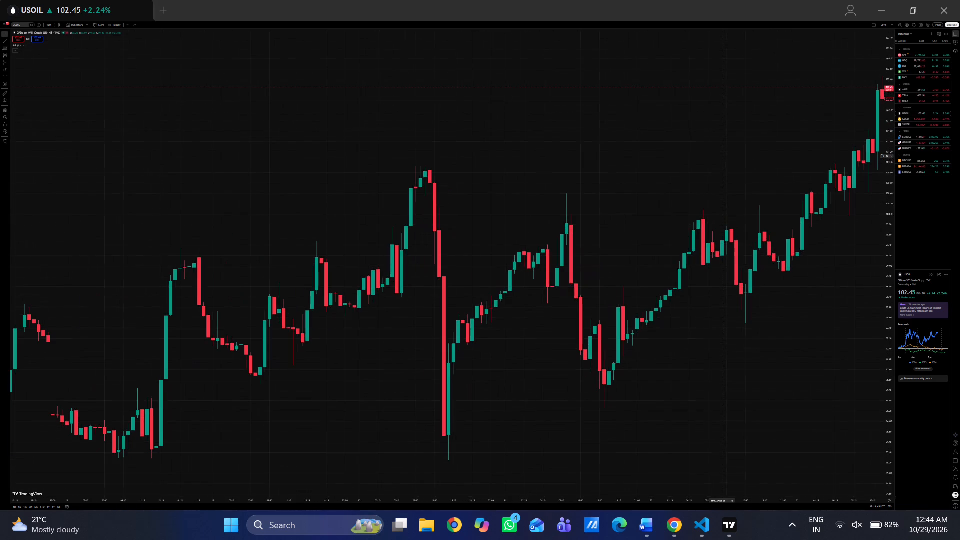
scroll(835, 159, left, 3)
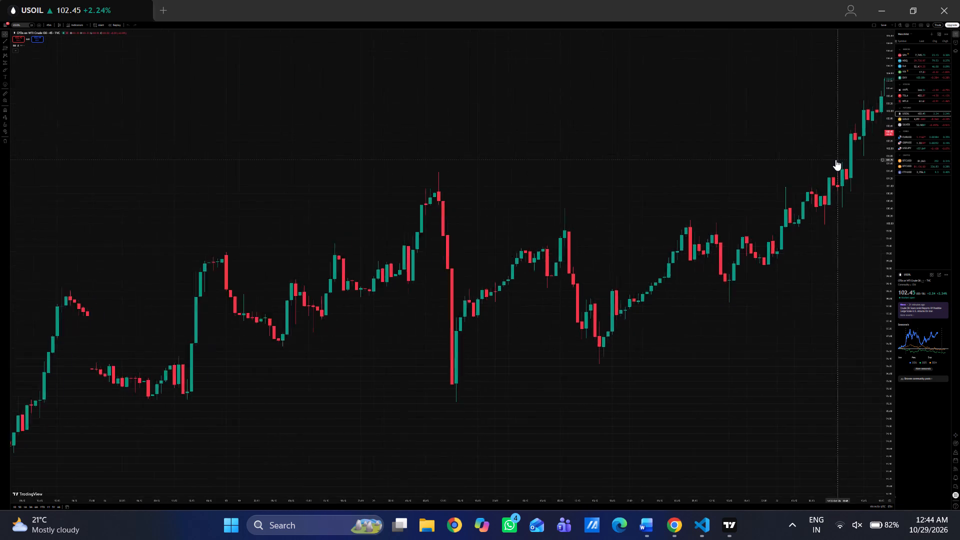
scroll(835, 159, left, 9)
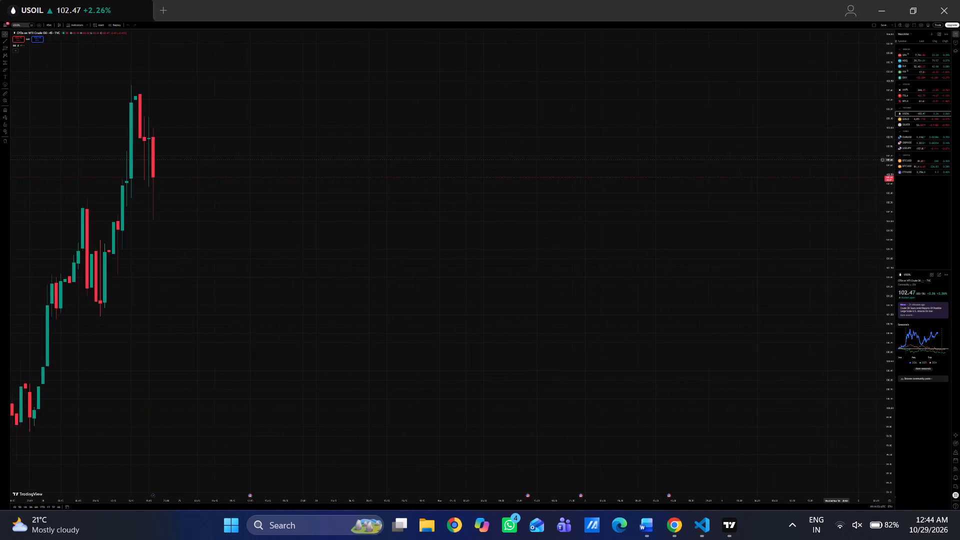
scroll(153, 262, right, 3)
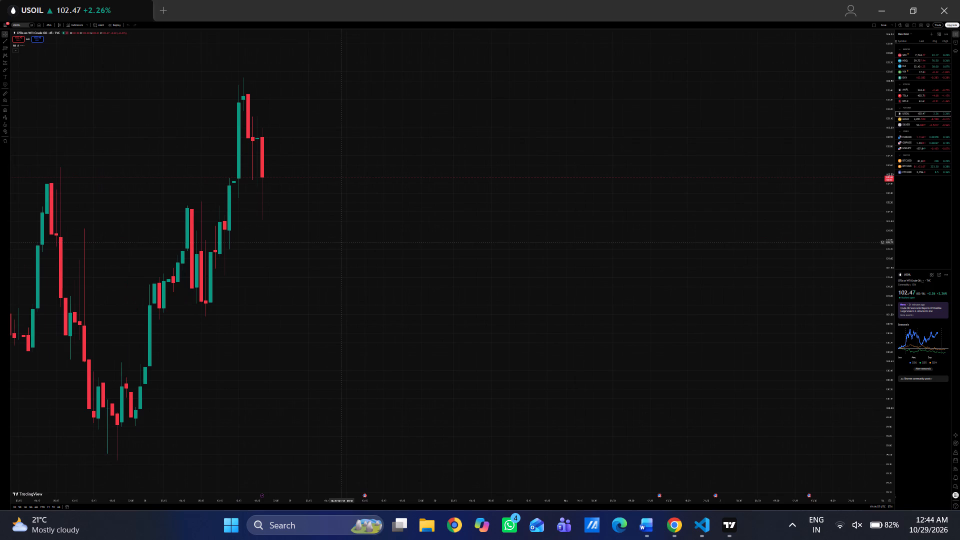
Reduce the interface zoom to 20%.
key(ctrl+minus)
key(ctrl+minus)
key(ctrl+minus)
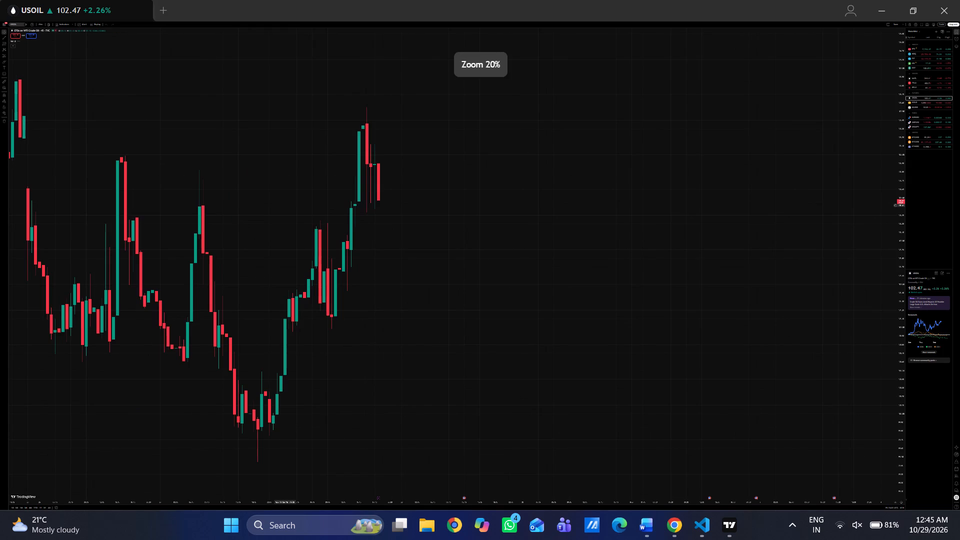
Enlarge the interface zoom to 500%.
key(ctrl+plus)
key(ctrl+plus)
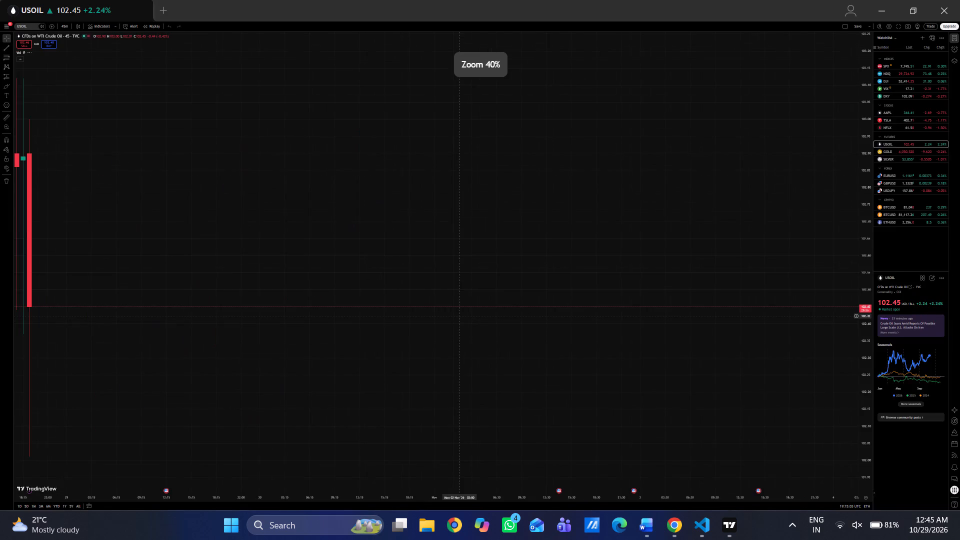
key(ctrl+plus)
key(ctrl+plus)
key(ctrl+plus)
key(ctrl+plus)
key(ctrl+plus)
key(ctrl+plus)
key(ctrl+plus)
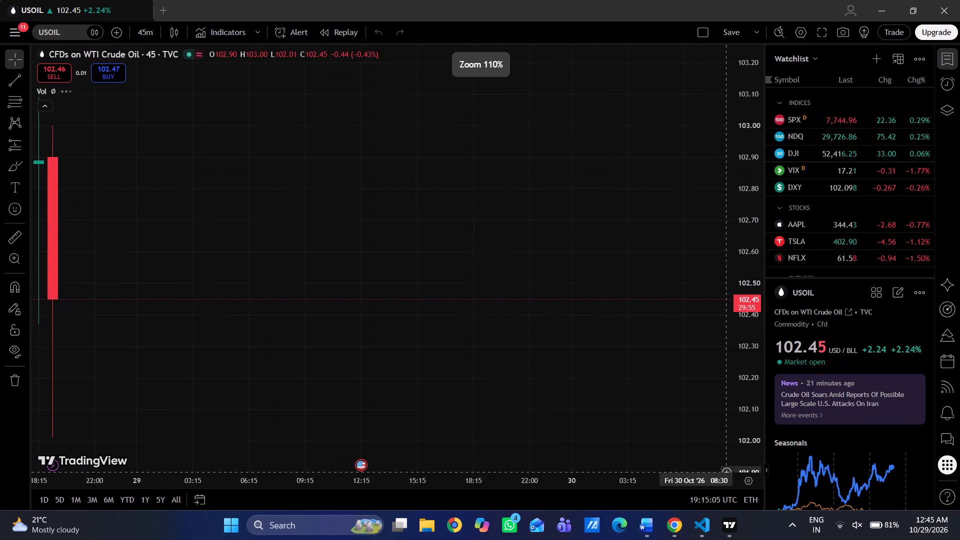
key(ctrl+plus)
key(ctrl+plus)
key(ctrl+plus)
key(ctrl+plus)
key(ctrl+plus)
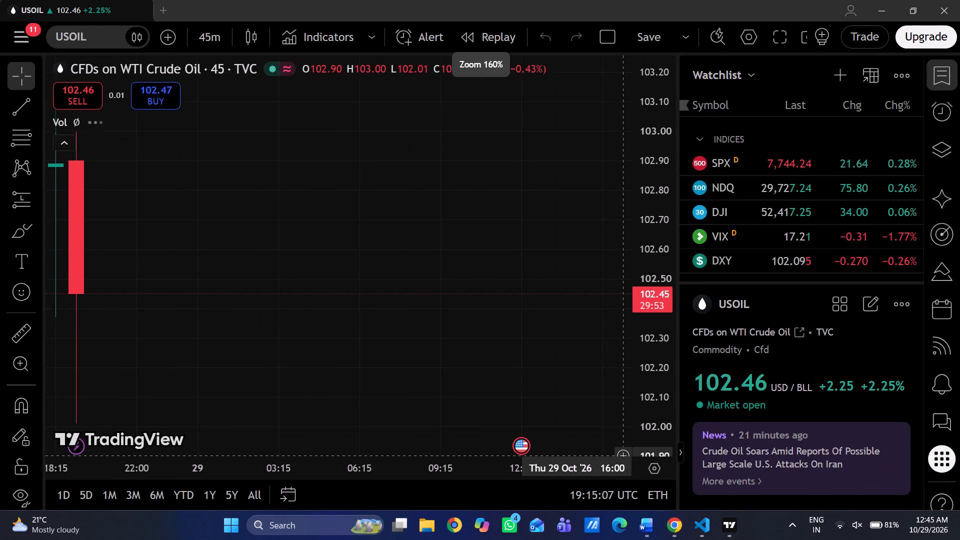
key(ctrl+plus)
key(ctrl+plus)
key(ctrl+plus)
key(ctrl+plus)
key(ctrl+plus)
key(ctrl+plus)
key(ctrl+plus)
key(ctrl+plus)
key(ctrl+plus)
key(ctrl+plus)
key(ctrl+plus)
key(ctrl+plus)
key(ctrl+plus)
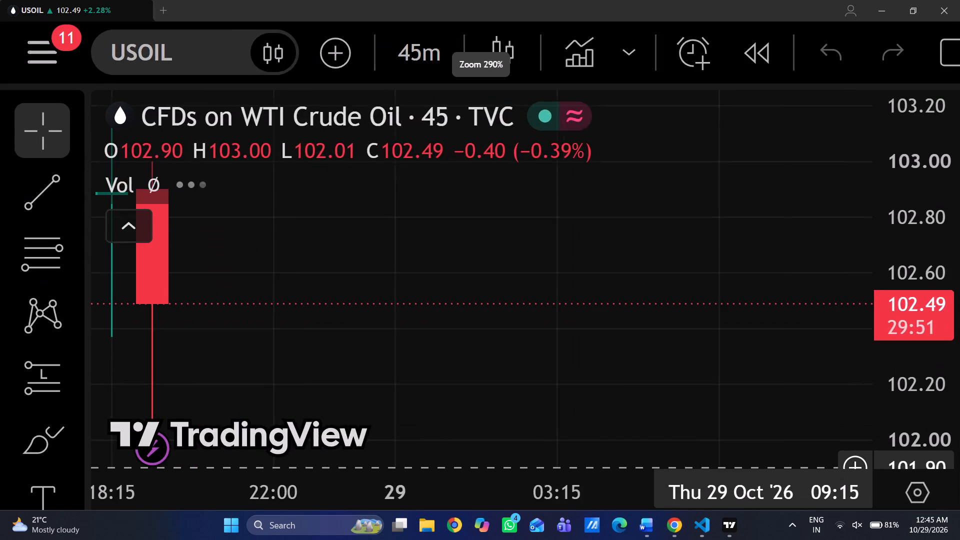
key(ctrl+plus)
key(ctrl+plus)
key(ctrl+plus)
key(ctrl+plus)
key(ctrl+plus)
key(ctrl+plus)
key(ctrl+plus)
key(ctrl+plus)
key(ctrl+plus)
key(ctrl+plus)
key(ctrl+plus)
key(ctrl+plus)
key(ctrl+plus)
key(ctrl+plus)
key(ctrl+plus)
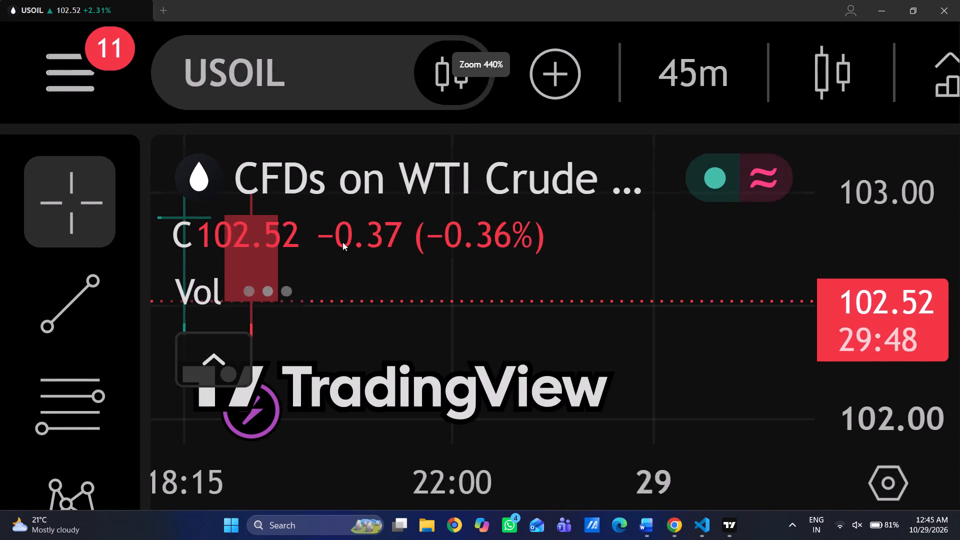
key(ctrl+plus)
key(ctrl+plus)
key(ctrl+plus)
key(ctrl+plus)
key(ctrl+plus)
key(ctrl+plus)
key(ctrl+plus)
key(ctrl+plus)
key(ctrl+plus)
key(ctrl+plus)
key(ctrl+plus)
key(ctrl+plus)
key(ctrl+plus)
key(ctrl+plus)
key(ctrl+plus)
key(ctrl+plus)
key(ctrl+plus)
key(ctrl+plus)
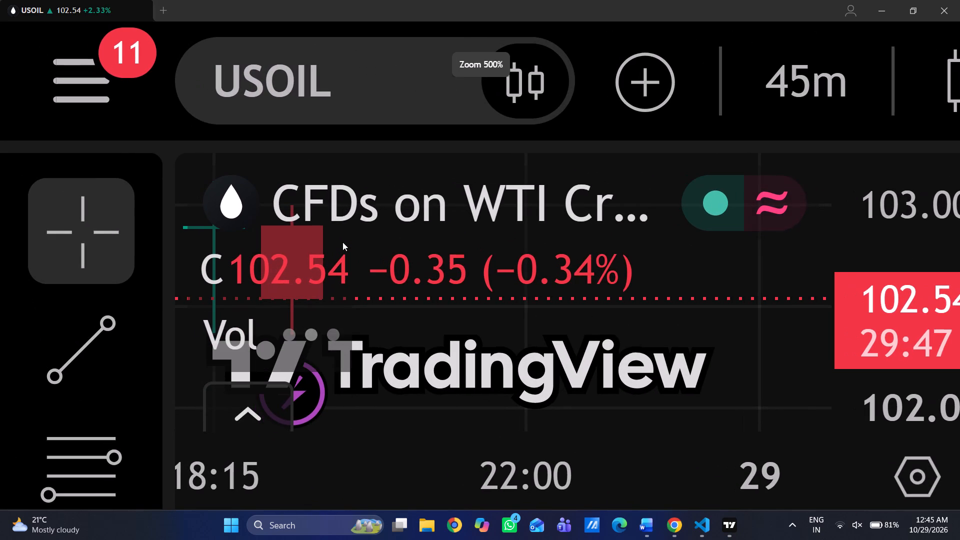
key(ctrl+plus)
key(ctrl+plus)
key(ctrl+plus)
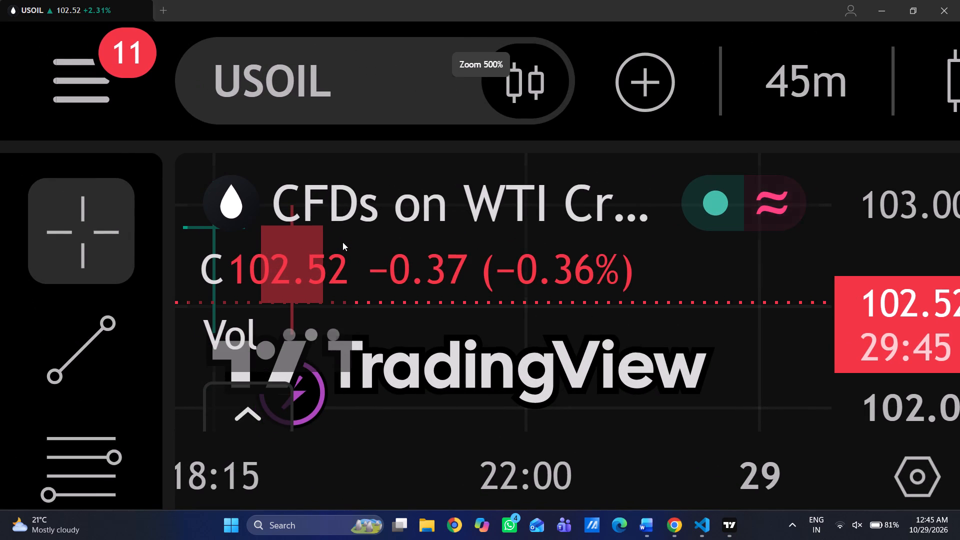
Reduce the interface zoom to one level below 70%, so the toolbars and several days of candles fit the window.
key(ctrl+minus)
key(ctrl+minus)
key(ctrl+minus)
key(ctrl+minus)
key(ctrl+minus)
key(ctrl+minus)
key(ctrl+minus)
key(ctrl+minus)
key(ctrl+minus)
key(ctrl+minus)
key(ctrl+minus)
key(ctrl+minus)
key(ctrl+minus)
key(ctrl+minus)
key(ctrl+minus)
key(ctrl+minus)
key(ctrl+minus)
key(ctrl+minus)
key(ctrl+minus)
key(ctrl+minus)
key(ctrl+minus)
key(ctrl+minus)
key(ctrl+minus)
key(ctrl+minus)
key(ctrl+minus)
key(ctrl+minus)
key(ctrl+minus)
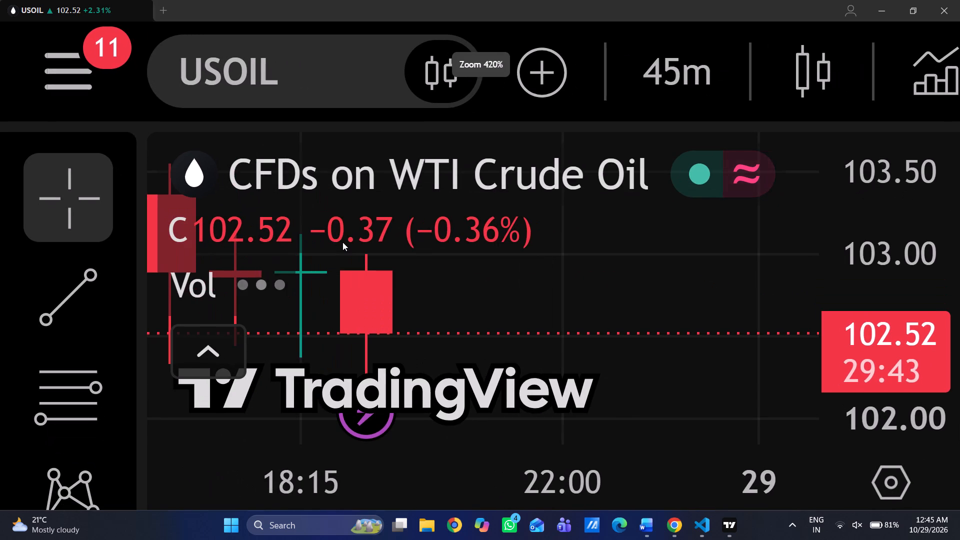
key(ctrl+minus)
key(ctrl+minus)
key(ctrl+minus)
key(ctrl+minus)
key(ctrl+minus)
key(ctrl+minus)
key(ctrl+minus)
key(ctrl+minus)
key(ctrl+minus)
key(ctrl+minus)
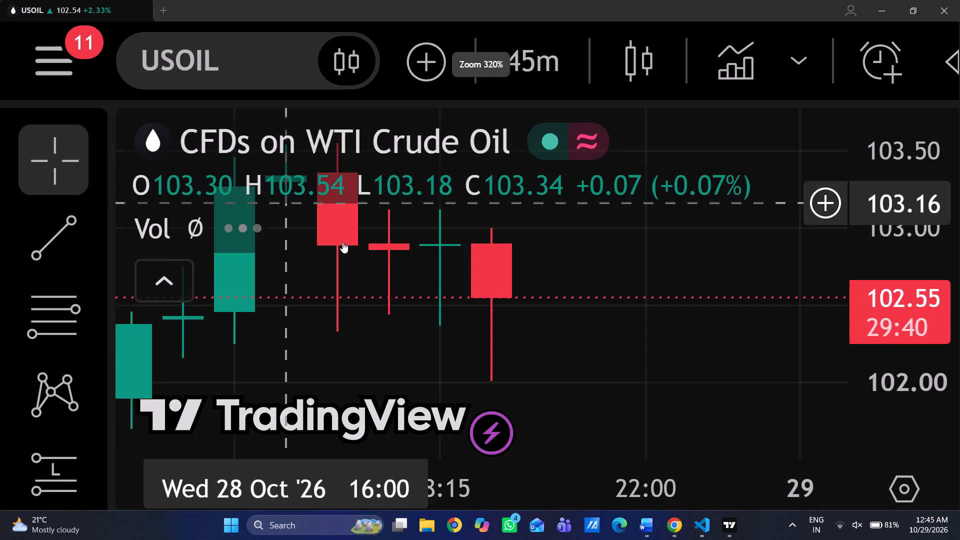
key(ctrl+minus)
key(ctrl+minus)
key(ctrl+minus)
key(ctrl+minus)
key(ctrl+minus)
key(ctrl+minus)
key(ctrl+minus)
key(ctrl+minus)
key(ctrl+minus)
key(ctrl+minus)
key(ctrl+minus)
key(ctrl+minus)
key(ctrl+minus)
key(ctrl+minus)
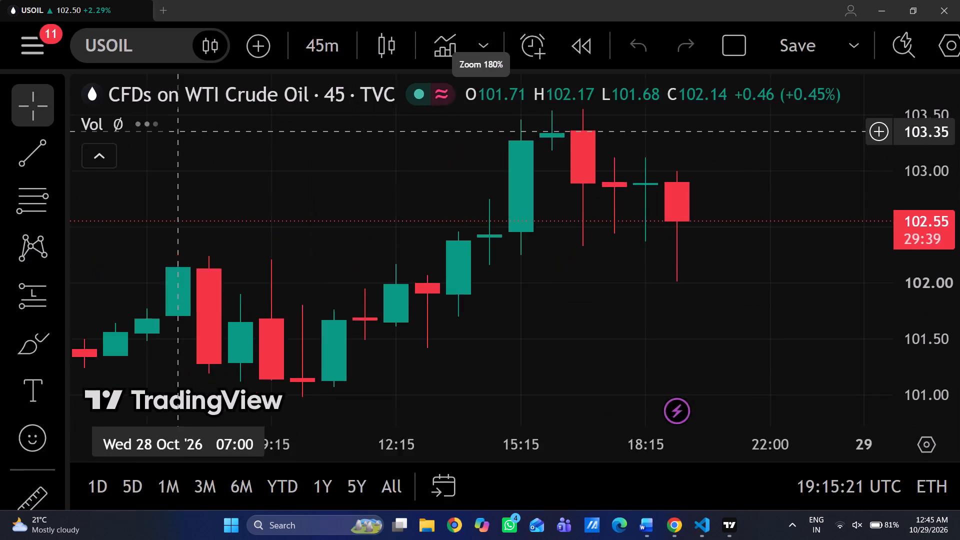
key(ctrl+minus)
key(ctrl+minus)
key(ctrl+minus)
key(ctrl+minus)
key(ctrl+minus)
key(ctrl+minus)
key(ctrl+minus)
key(ctrl+minus)
key(ctrl+minus)
key(ctrl+minus)
key(ctrl+minus)
key(ctrl+minus)
key(ctrl+minus)
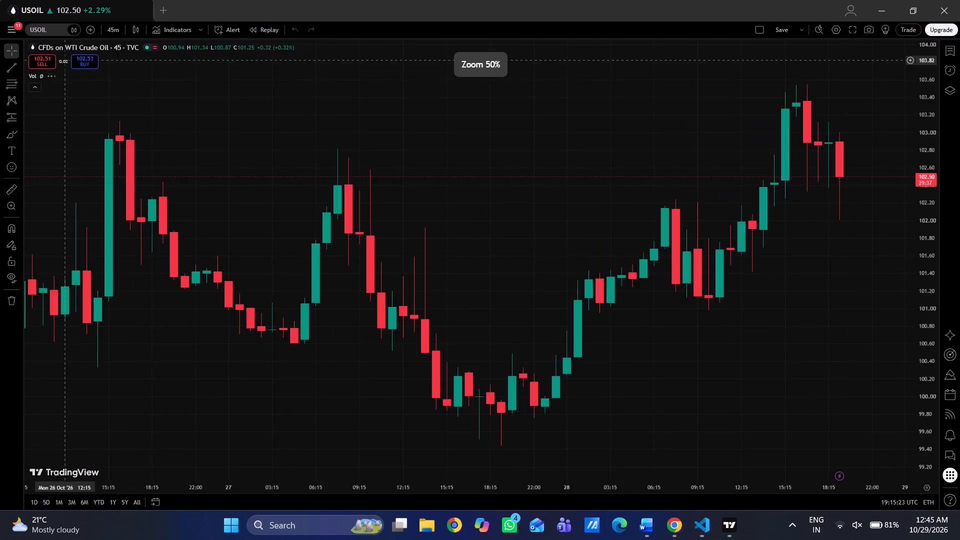
key(ctrl+minus)
key(ctrl+plus)
key(ctrl+plus)
key(ctrl+plus)
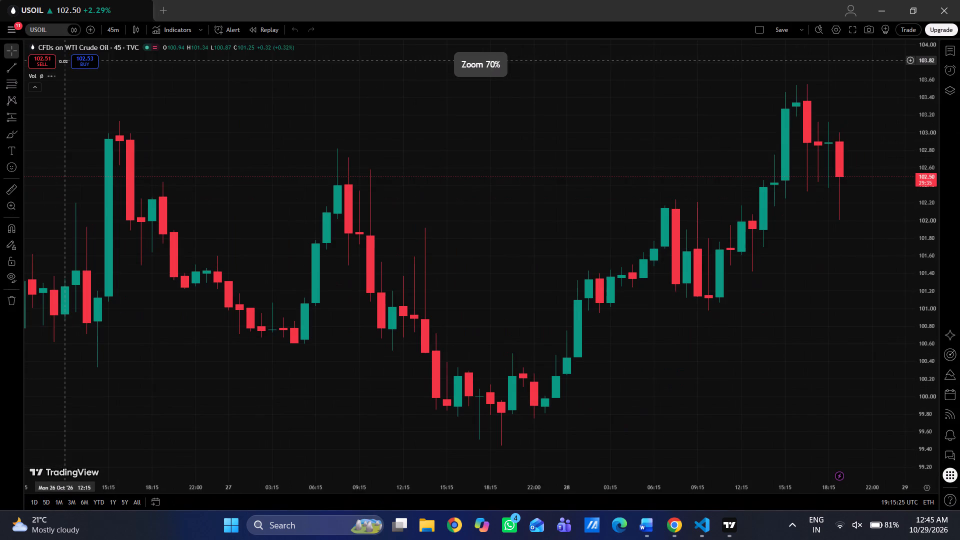
key(ctrl+minus)
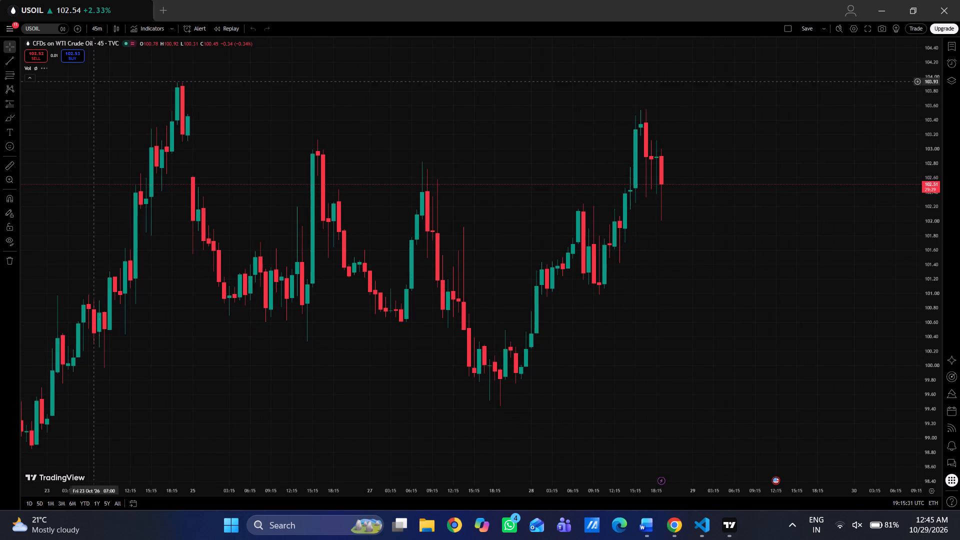
Switch the USOIL chart to the 5-minute interval and examine its recent price action.
click(98, 31)
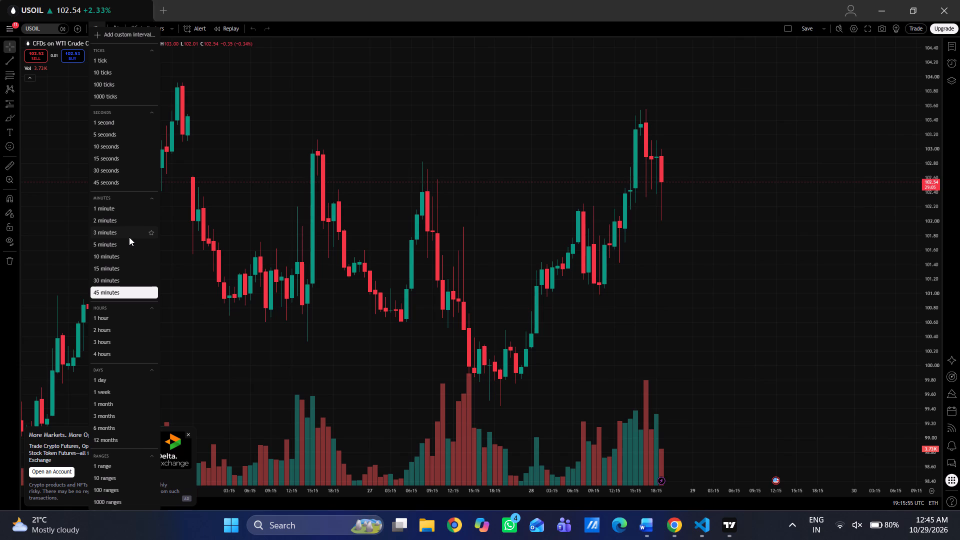
scroll(129, 227, down, 1)
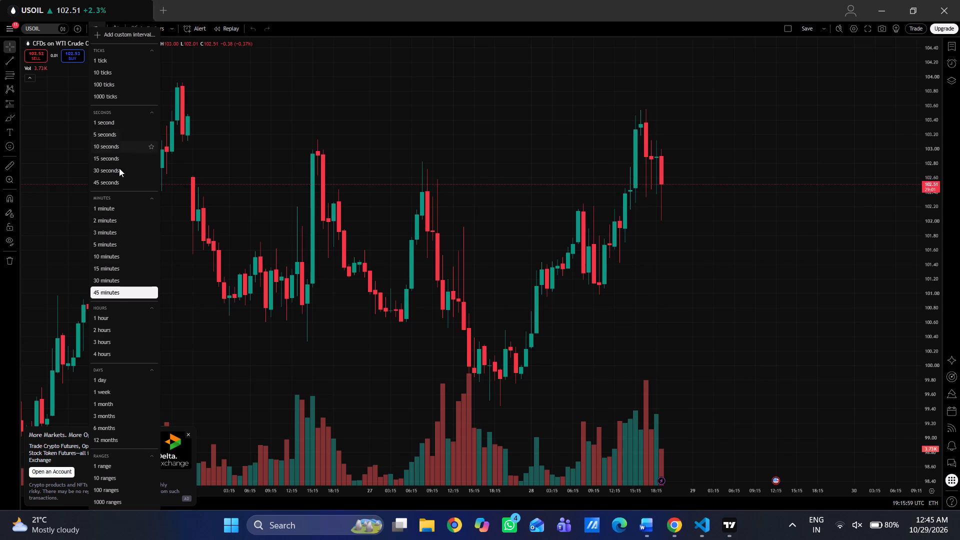
click(119, 247)
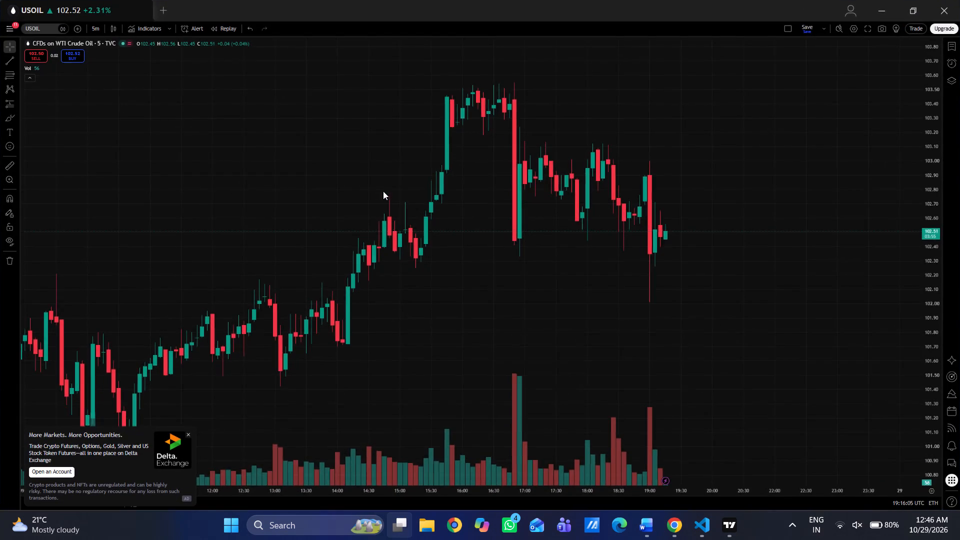
scroll(383, 191, down, 3)
scroll(383, 191, up, 1)
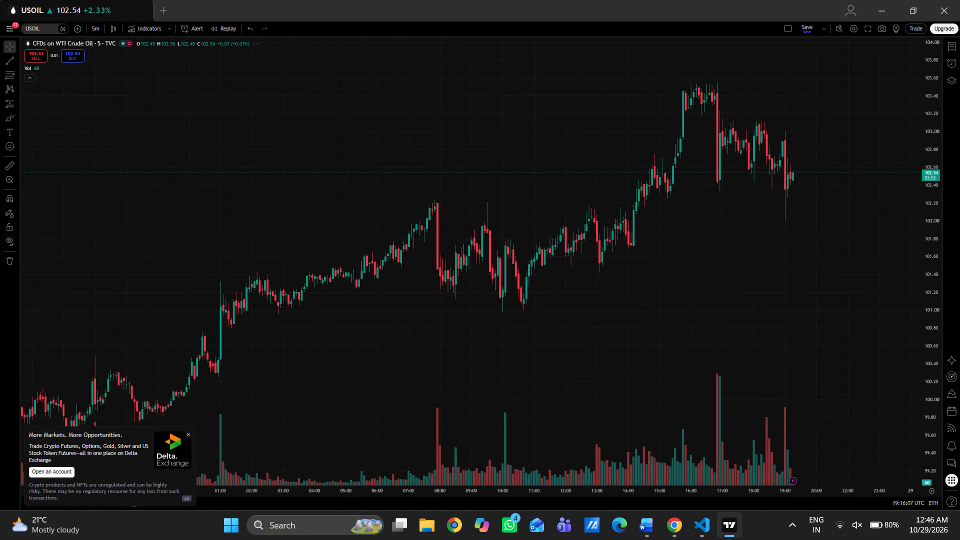
scroll(383, 191, up, 1)
drag(385, 171, 597, 61)
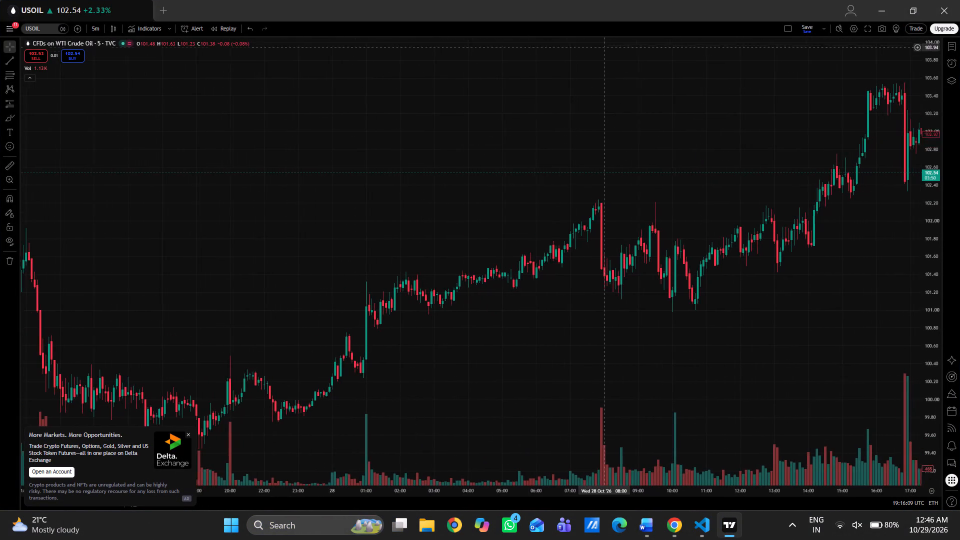
drag(597, 61, 654, 218)
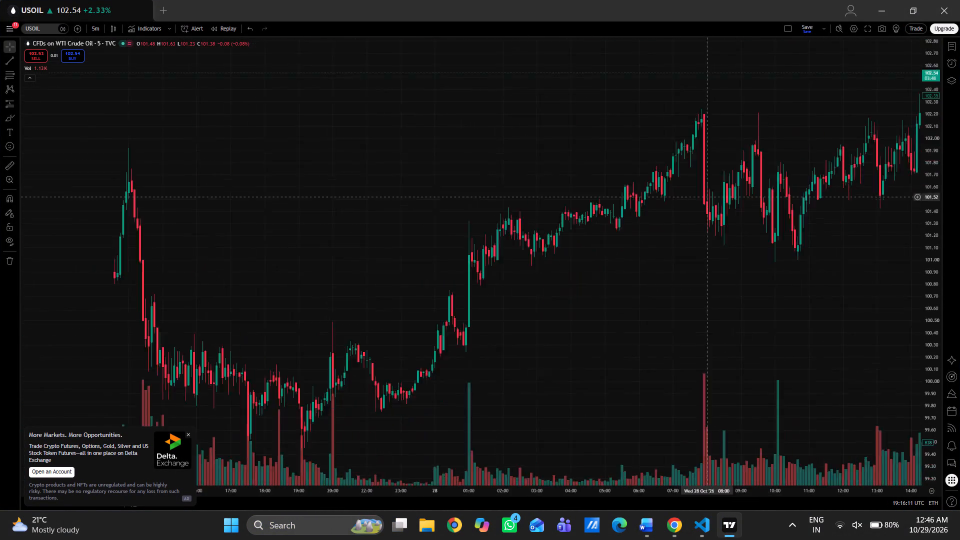
drag(654, 218, 496, 228)
Set the USOIL chart's interval to 4 hours and examine its price history over the past months.
click(93, 28)
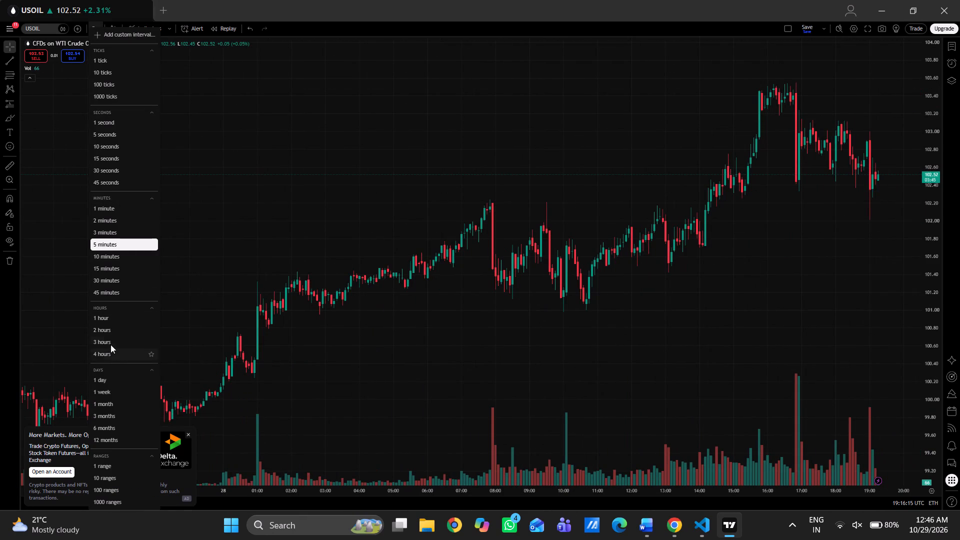
click(117, 353)
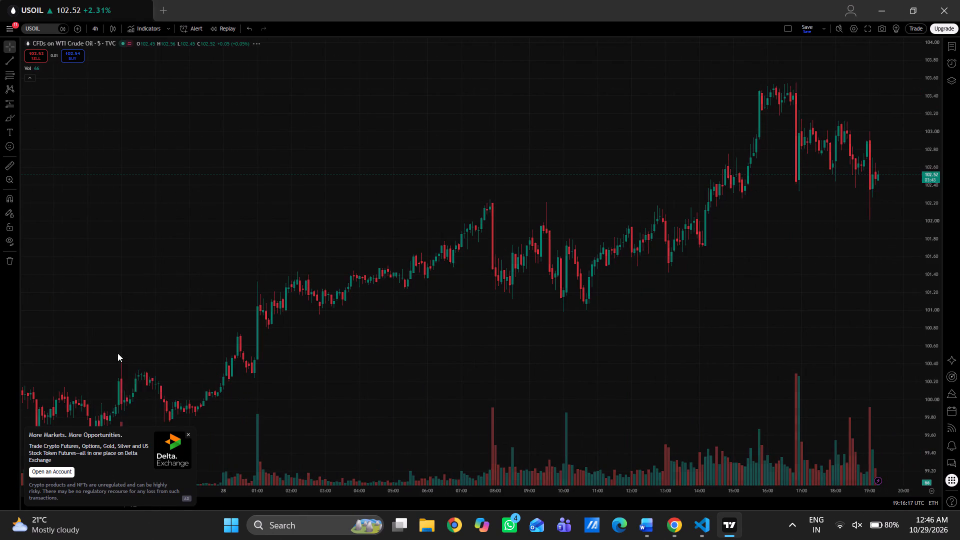
scroll(288, 209, left, 4)
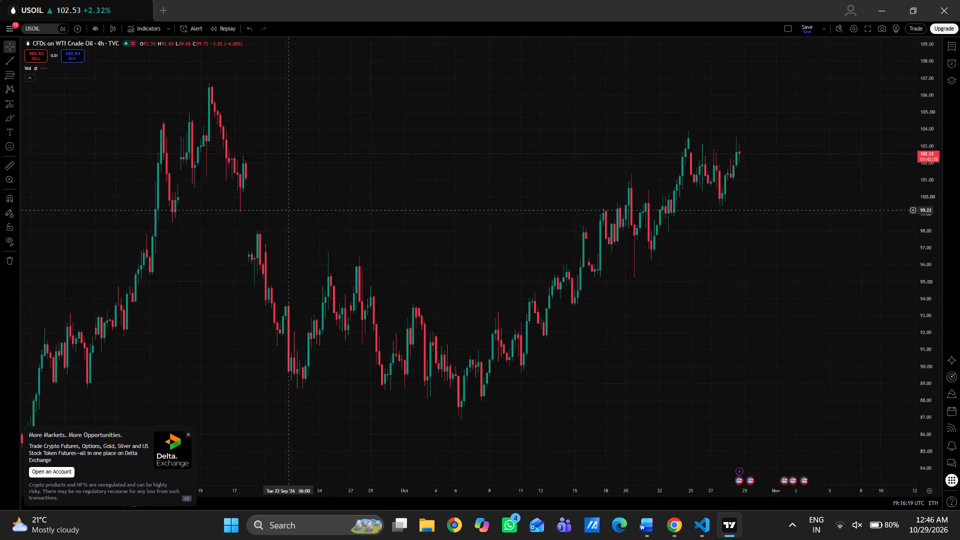
scroll(288, 209, down, 1)
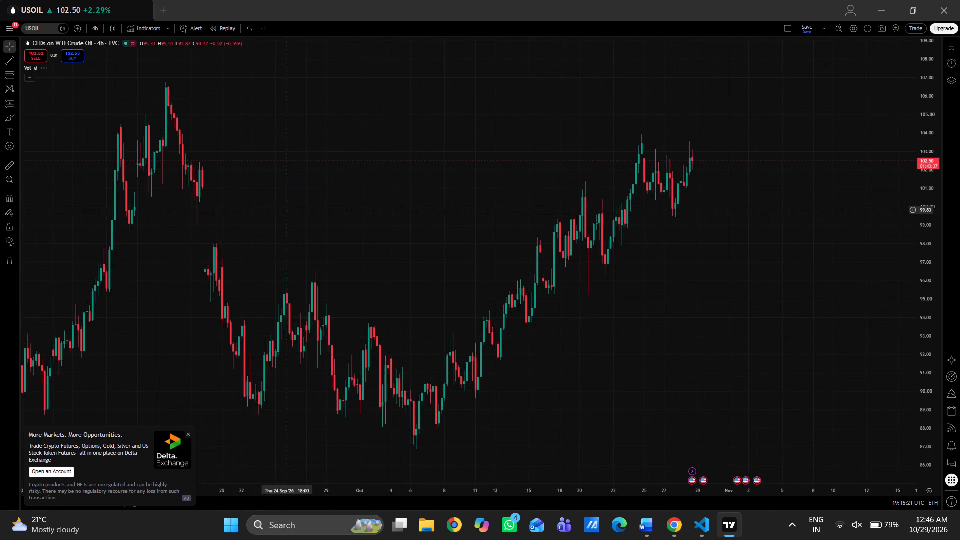
scroll(288, 209, down, 2)
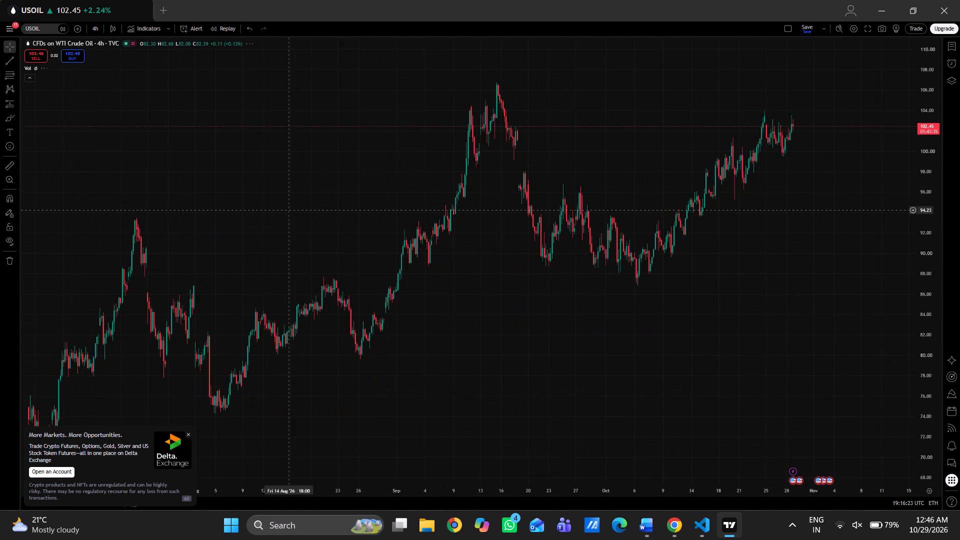
scroll(288, 209, down, 1)
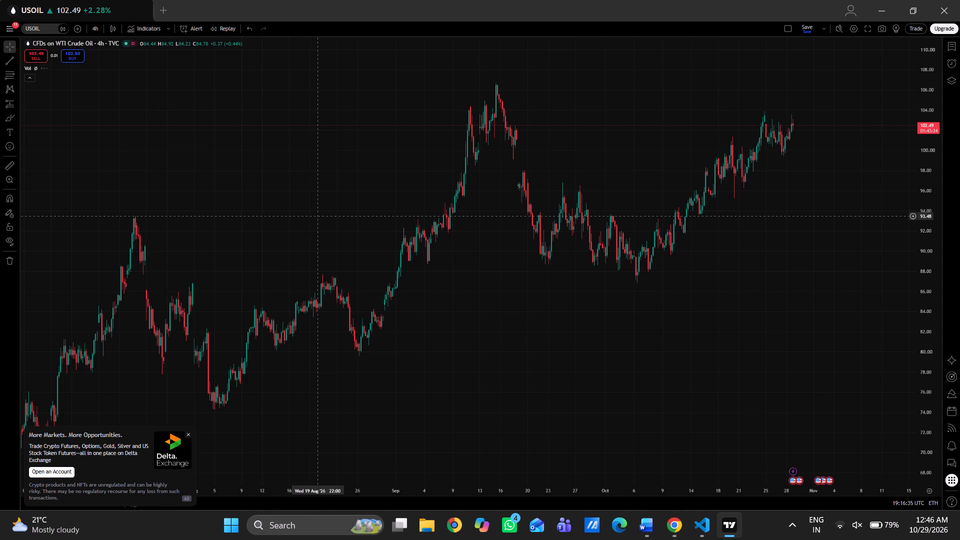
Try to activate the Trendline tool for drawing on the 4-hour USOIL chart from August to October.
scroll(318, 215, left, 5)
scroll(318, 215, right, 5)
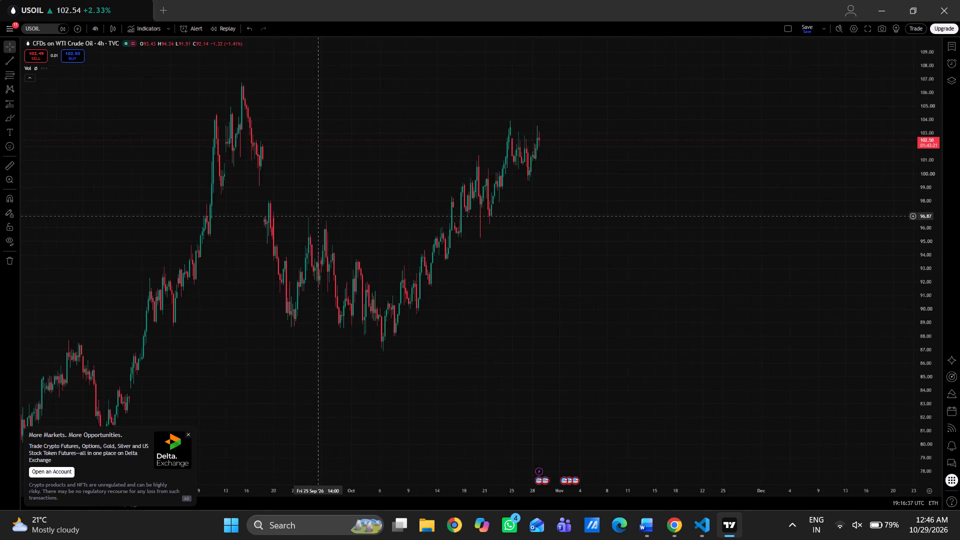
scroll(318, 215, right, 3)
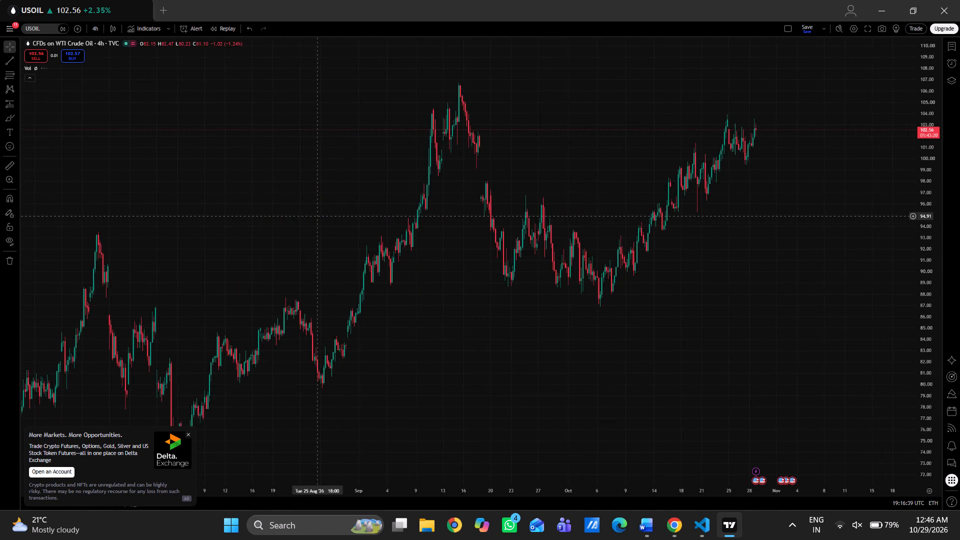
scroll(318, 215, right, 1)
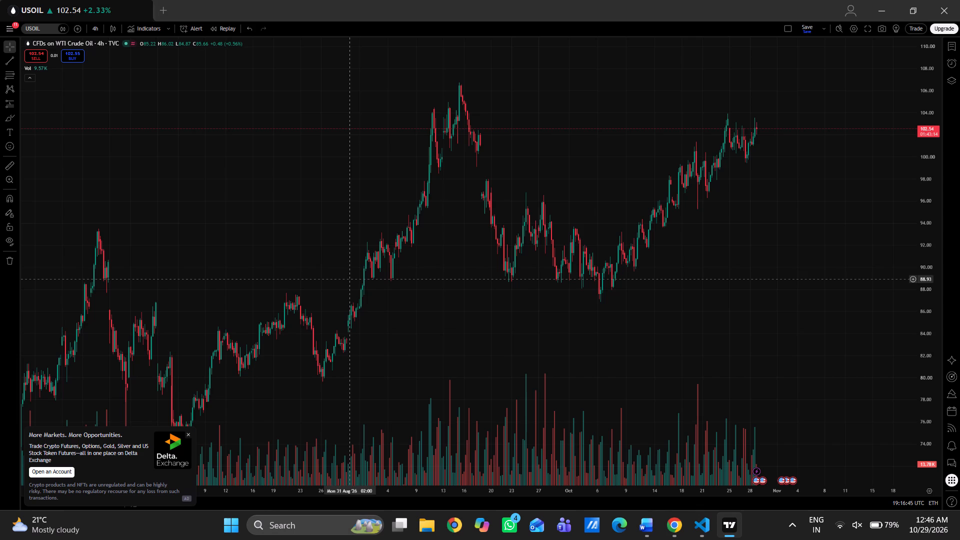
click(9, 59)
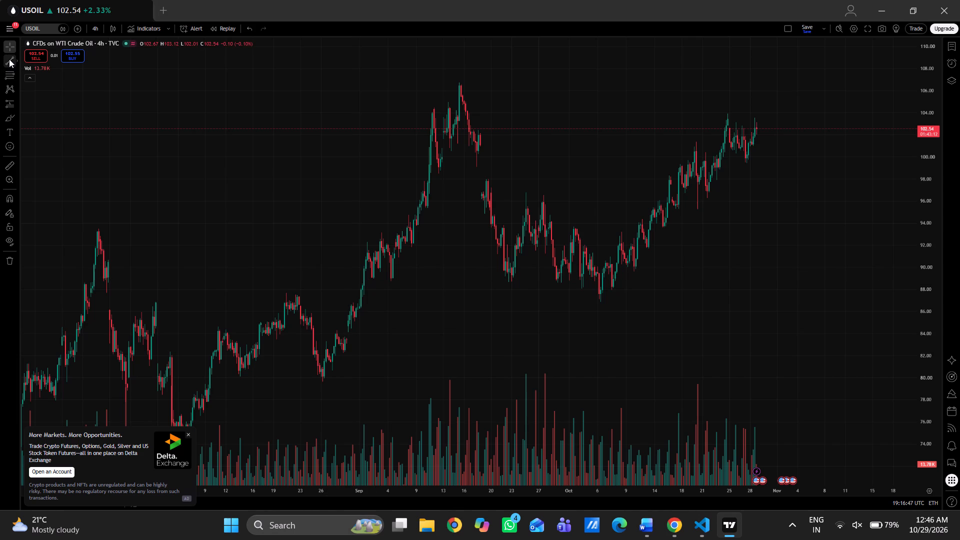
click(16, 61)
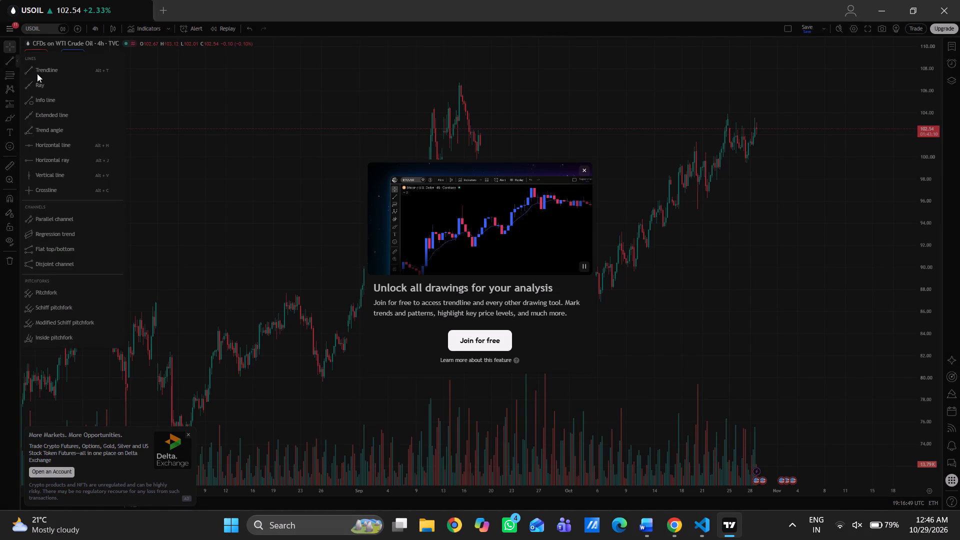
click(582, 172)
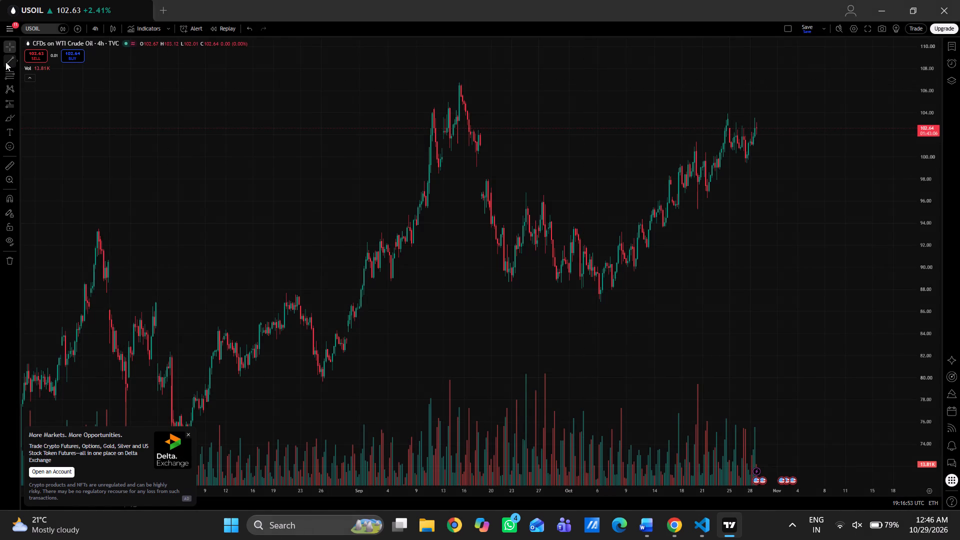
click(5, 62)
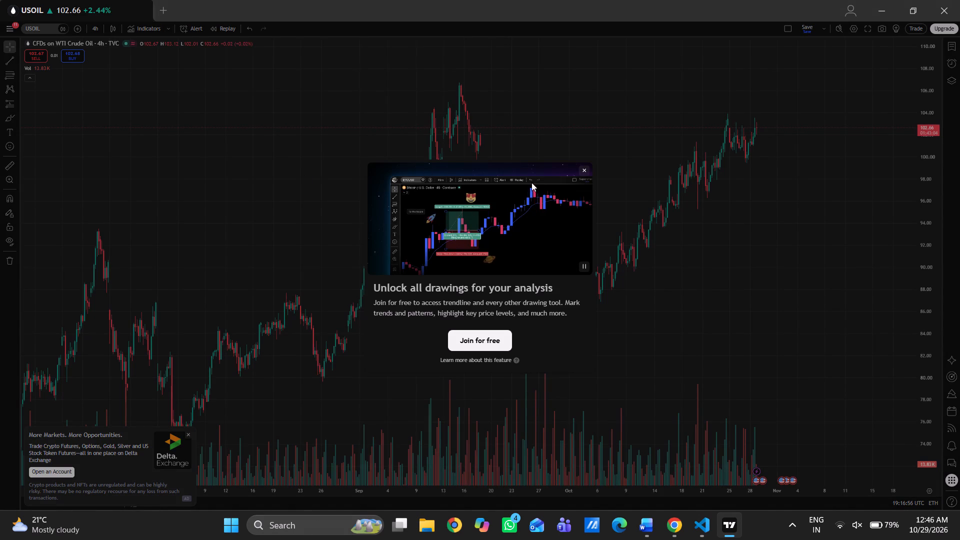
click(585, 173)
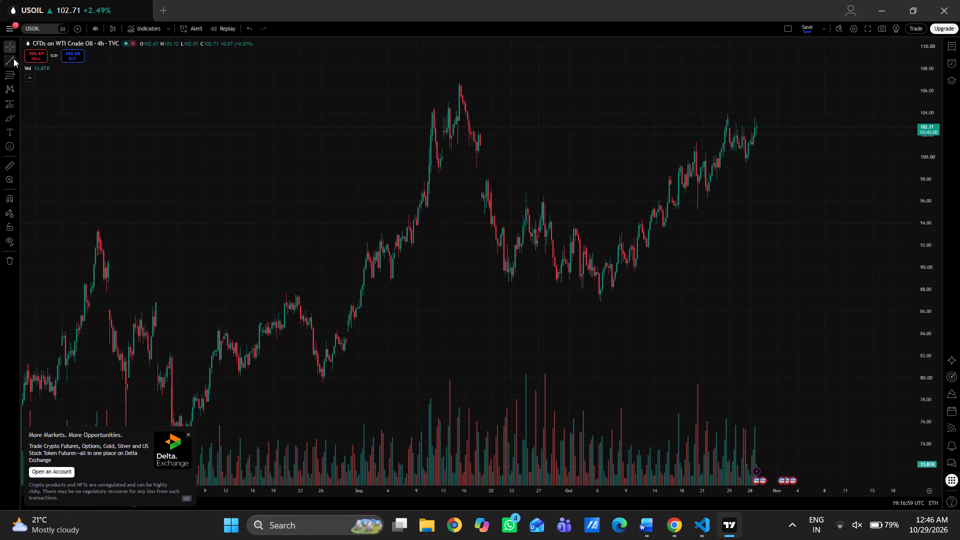
Start a TradingView sign-in in Microsoft Edge through the Trendline tool's free join offer, trying the Google and email login options.
click(17, 61)
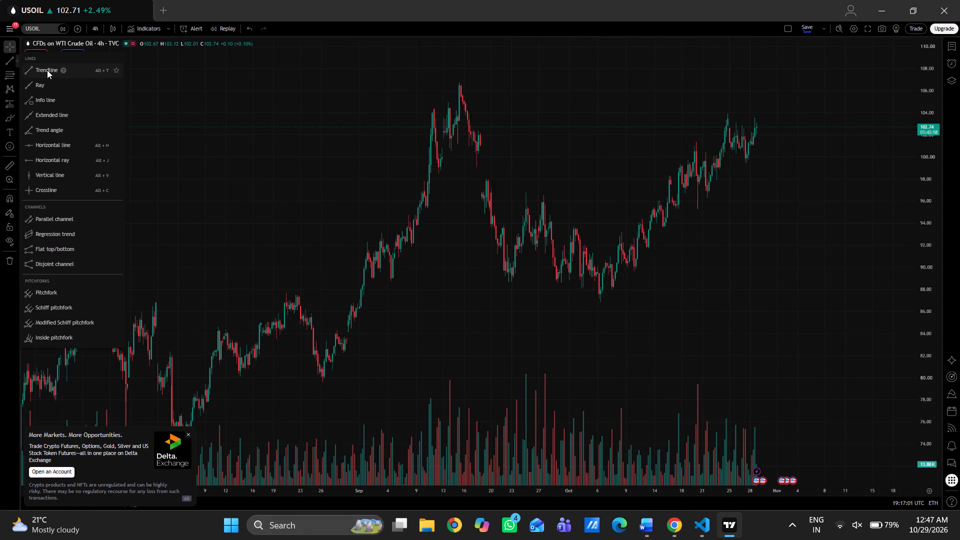
click(47, 70)
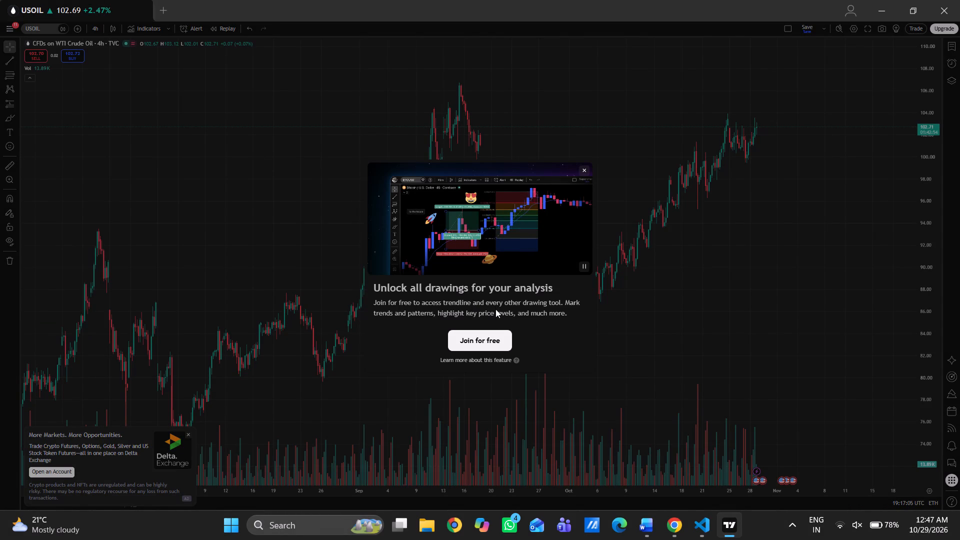
click(488, 338)
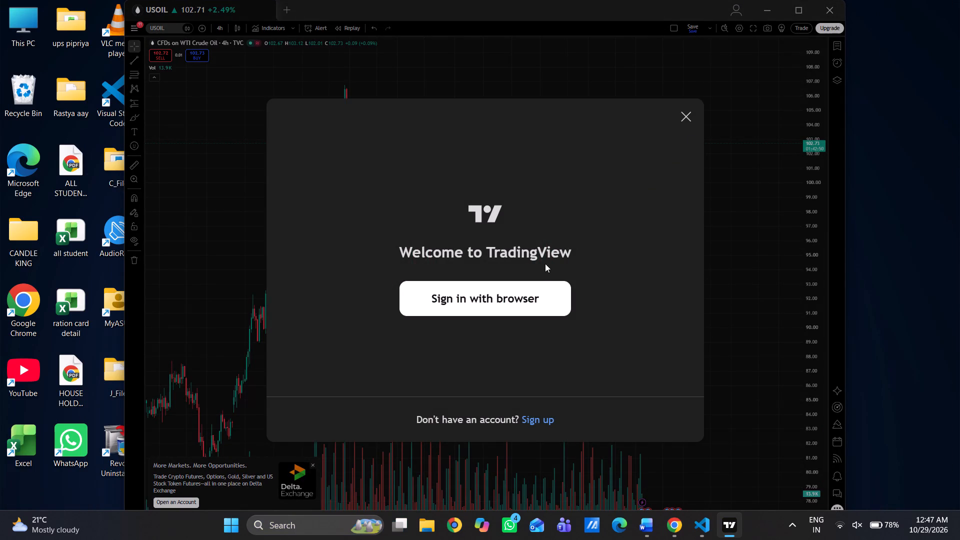
click(525, 294)
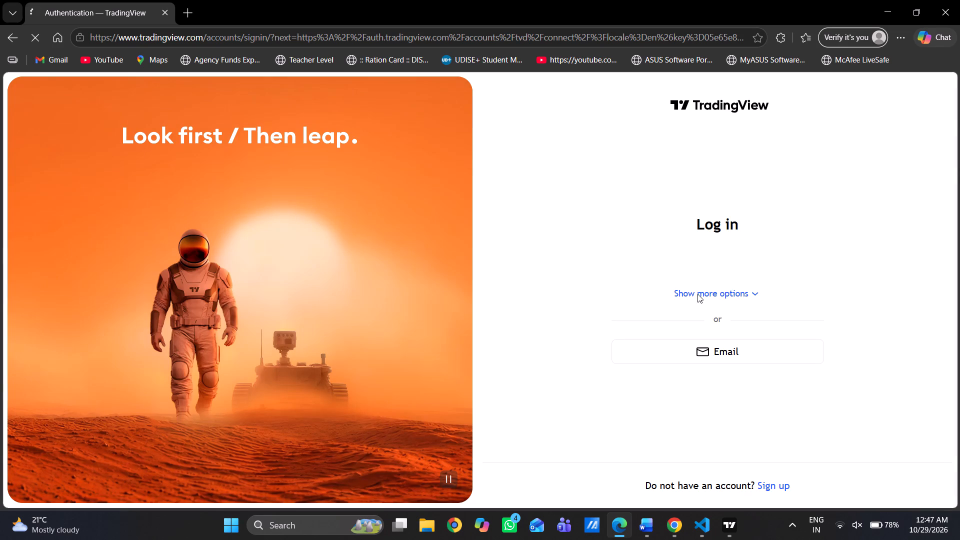
click(732, 268)
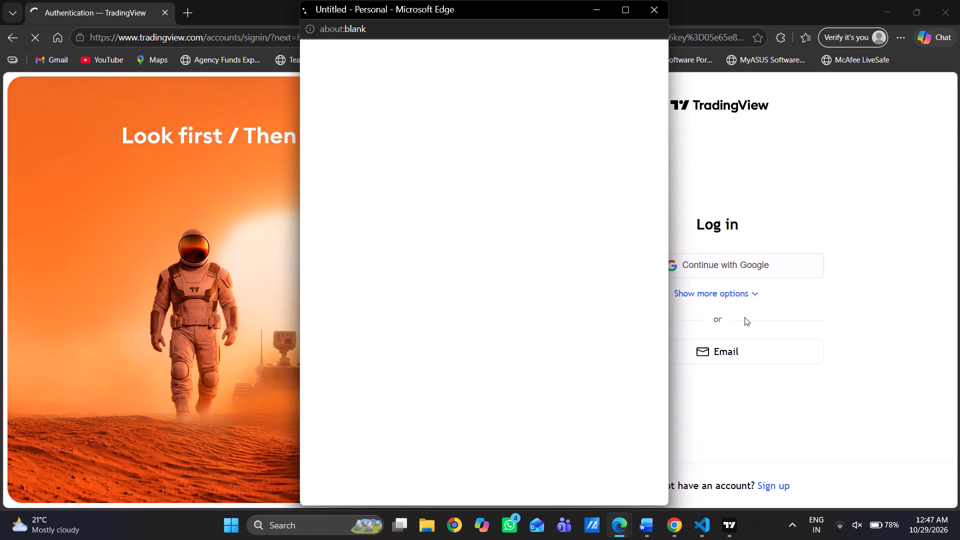
click(720, 351)
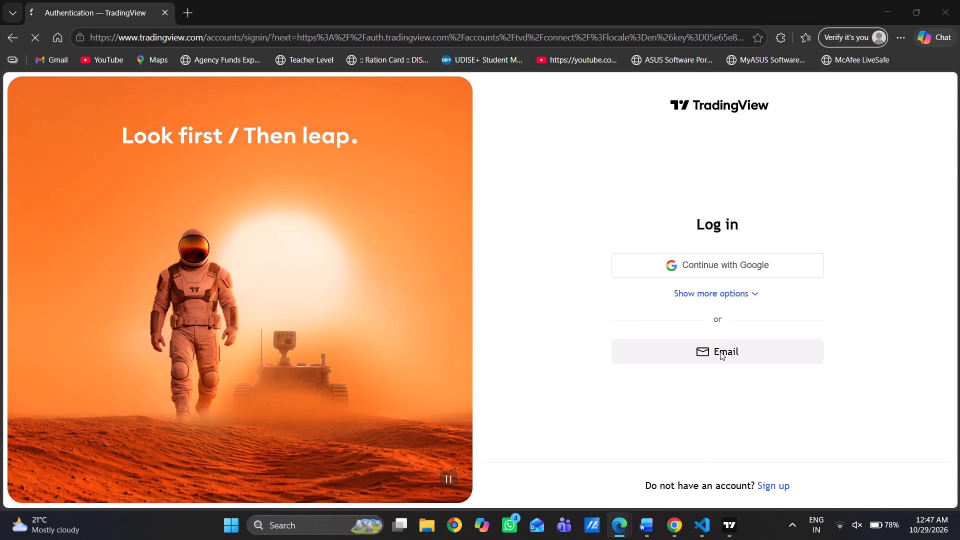
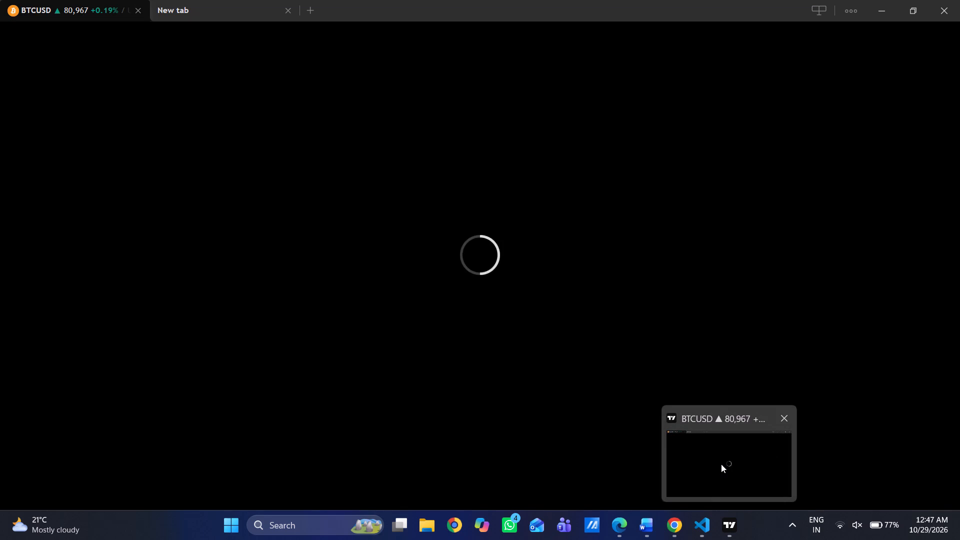
Switch back to the TradingView desktop app and dismiss the AI Copilot promotion and the Outlook new-device login notification.
click(727, 523)
click(727, 523)
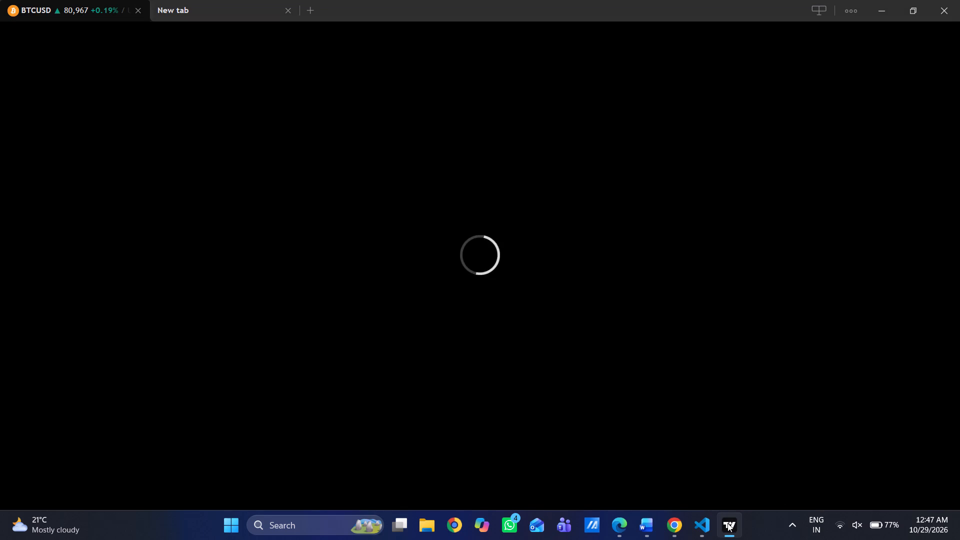
click(727, 523)
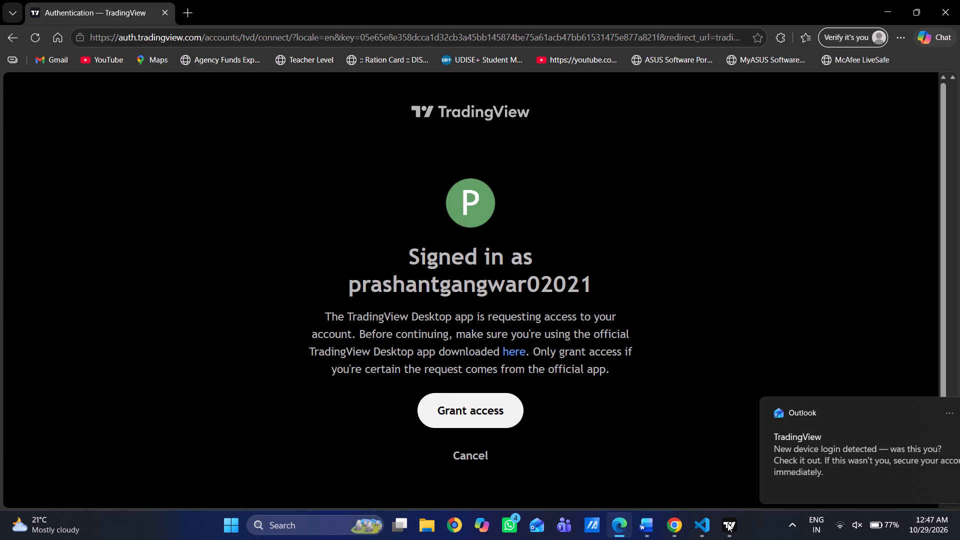
click(727, 523)
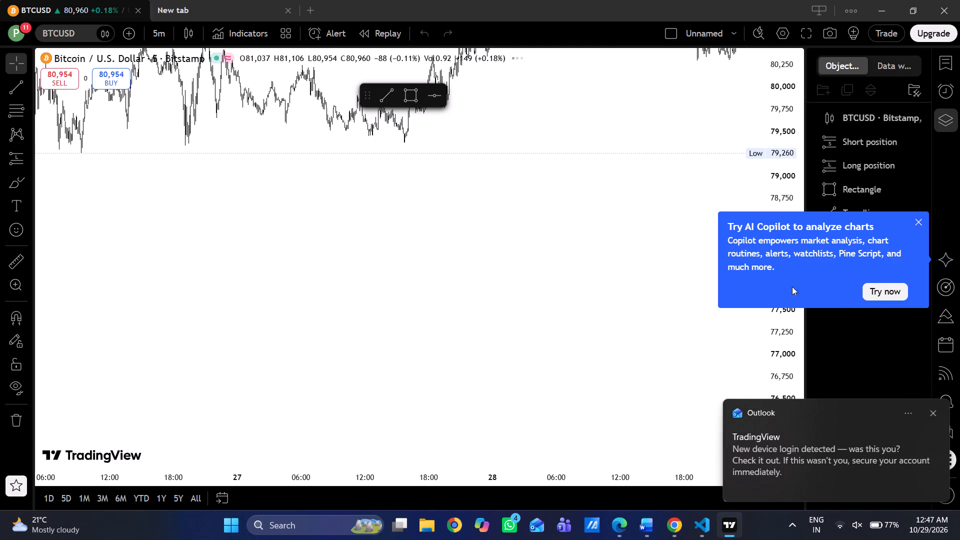
click(914, 217)
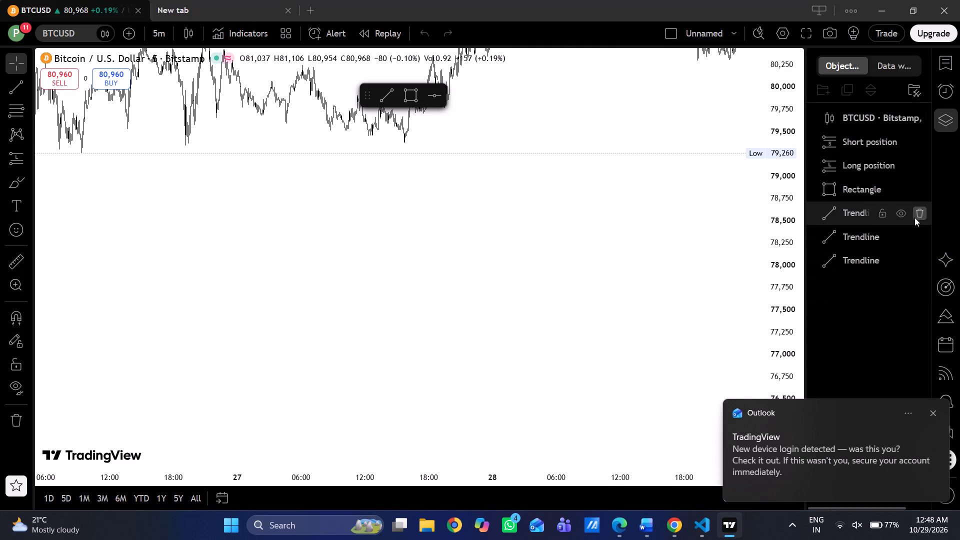
click(933, 408)
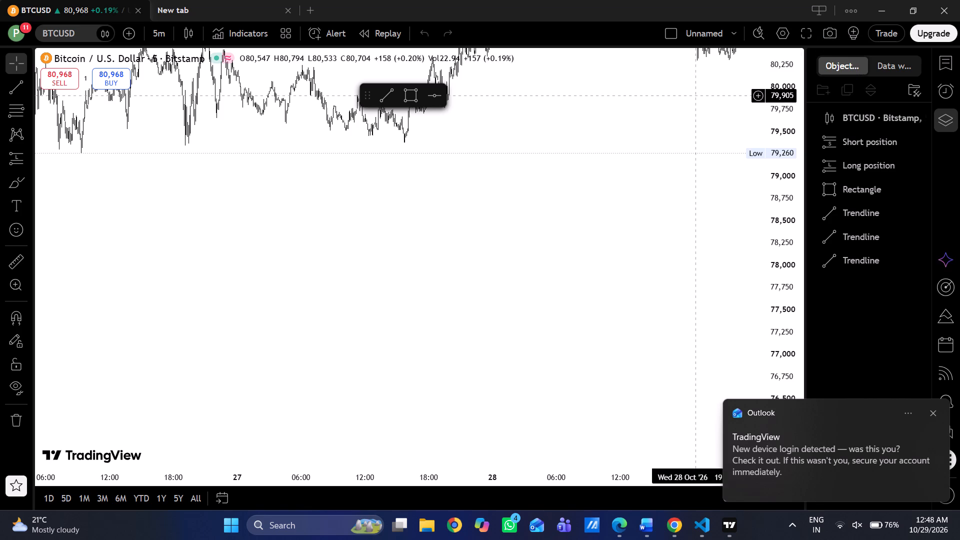
Examine the BTCUSD 5-minute chart's price action across 27 and 28 October, including the rally on the afternoon of the 28th.
scroll(503, 183, up, 1)
right_click(503, 183)
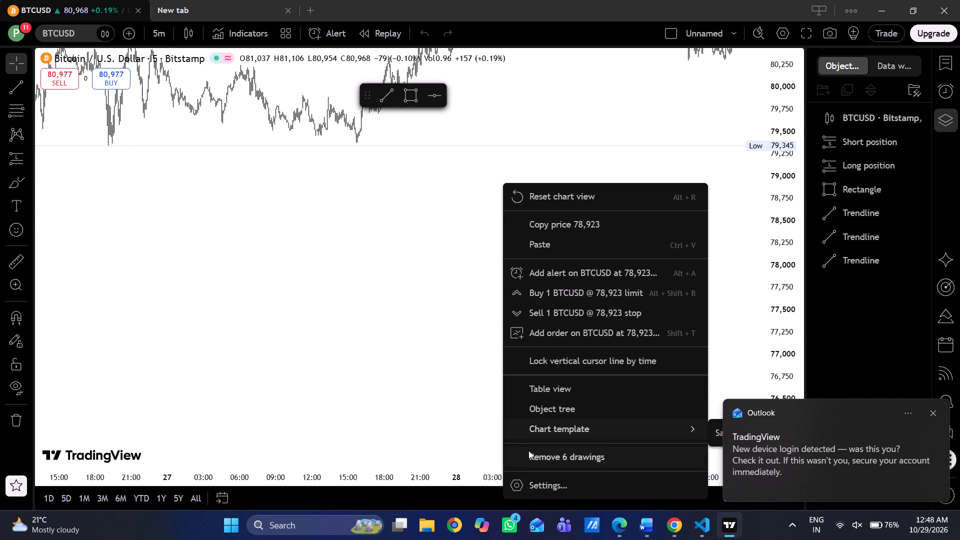
click(348, 204)
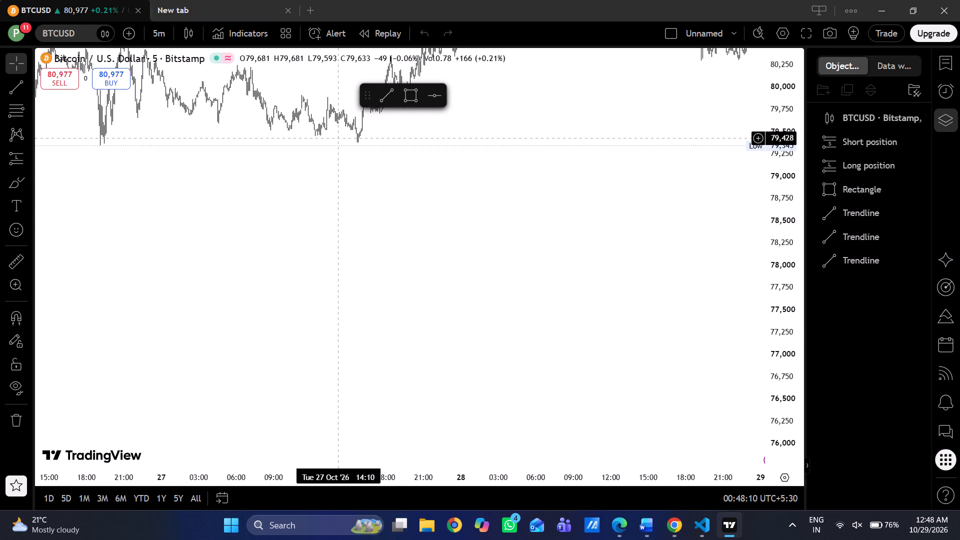
scroll(338, 138, up, 2)
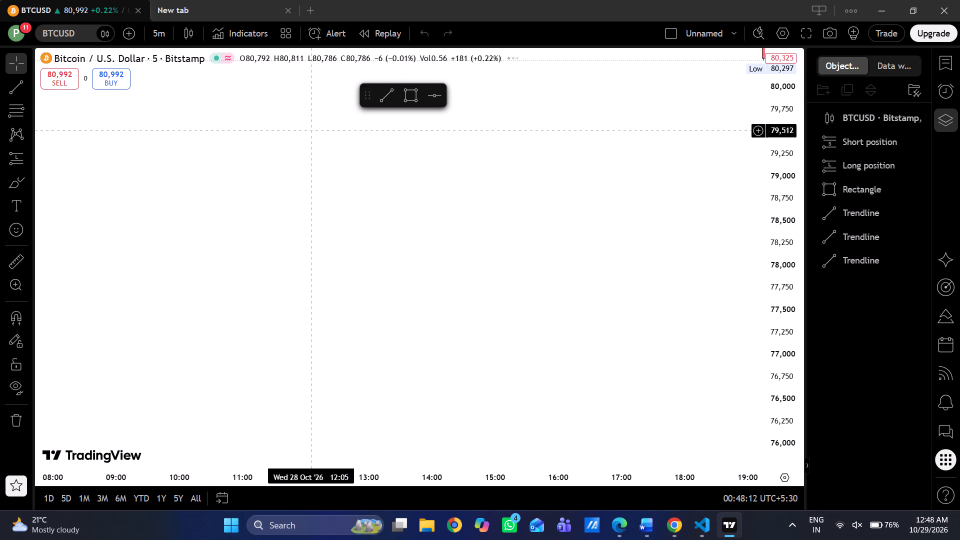
scroll(223, 155, down, 4)
drag(240, 117, 357, 363)
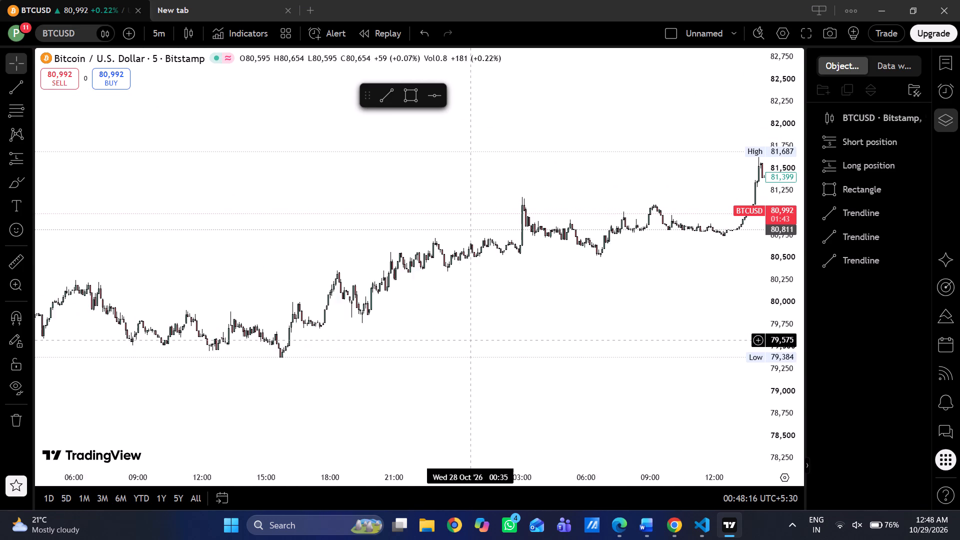
scroll(470, 339, up, 5)
scroll(470, 339, down, 2)
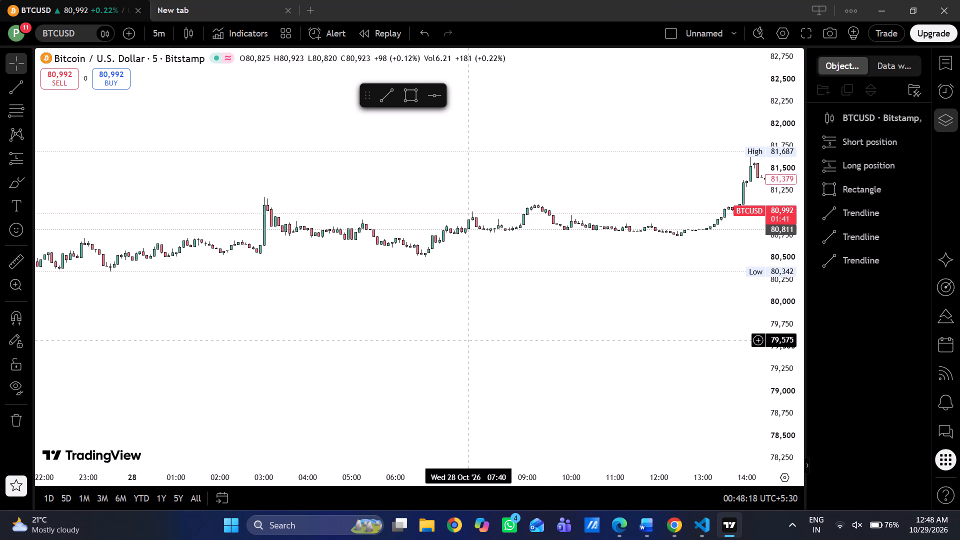
click(470, 339)
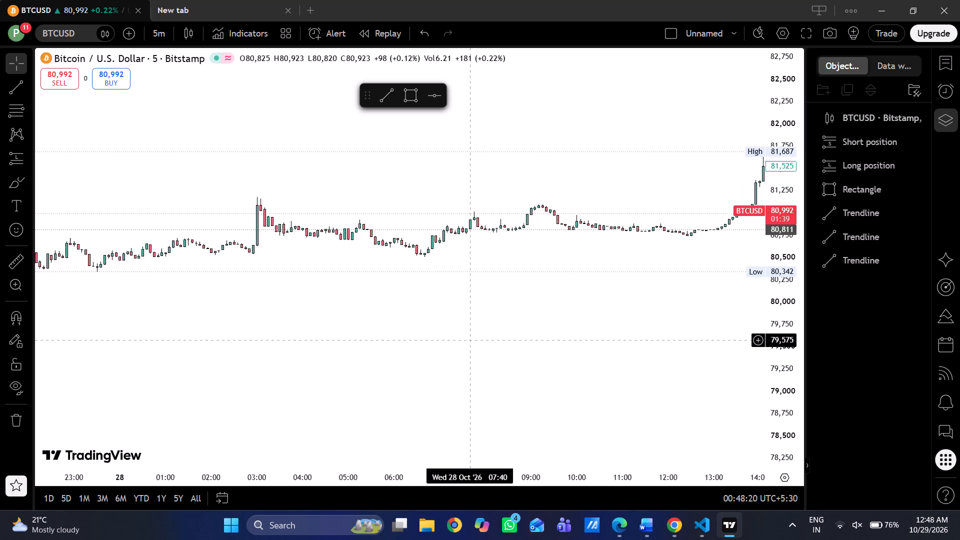
scroll(788, 239, down, 3)
scroll(788, 239, up, 16)
scroll(788, 239, up, 6)
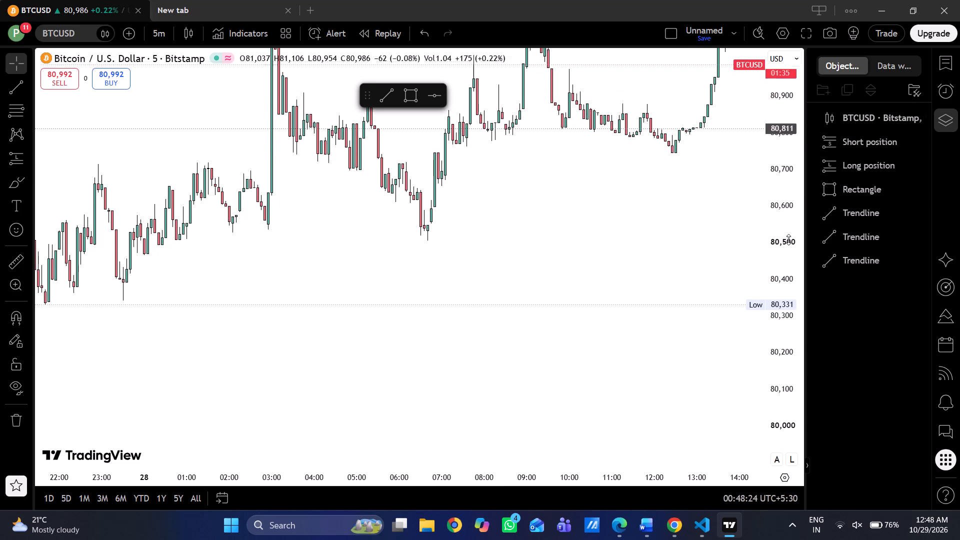
scroll(788, 239, down, 2)
drag(624, 182, 485, 351)
scroll(688, 254, up, 1)
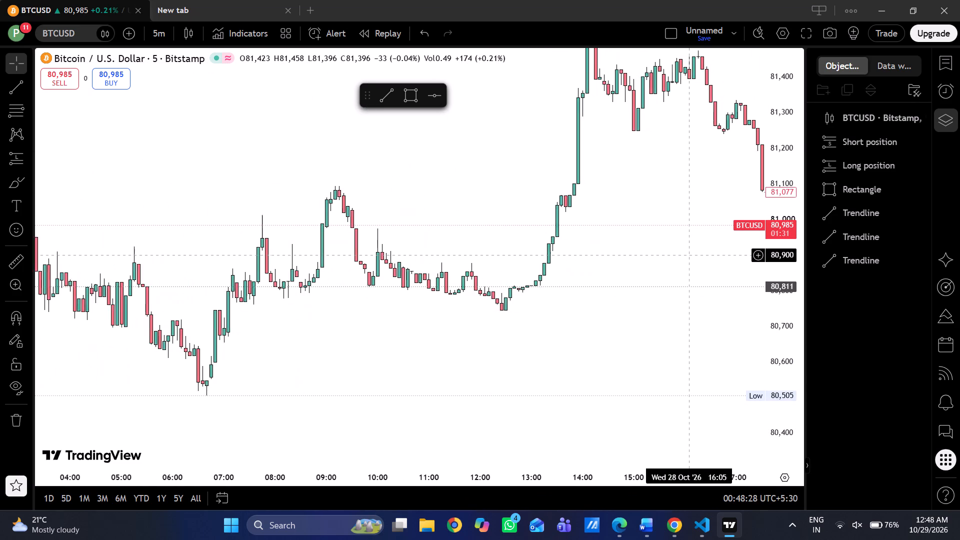
Examine the BTCUSD 5-minute chart's price action across 28 October up to the latest candles in the TradingView desktop app.
scroll(688, 254, up, 2)
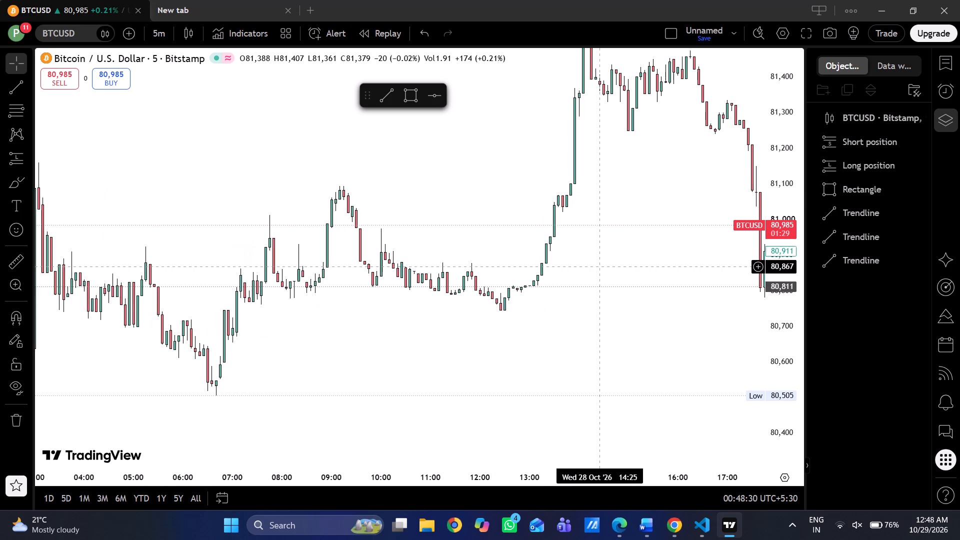
drag(599, 266, 690, 281)
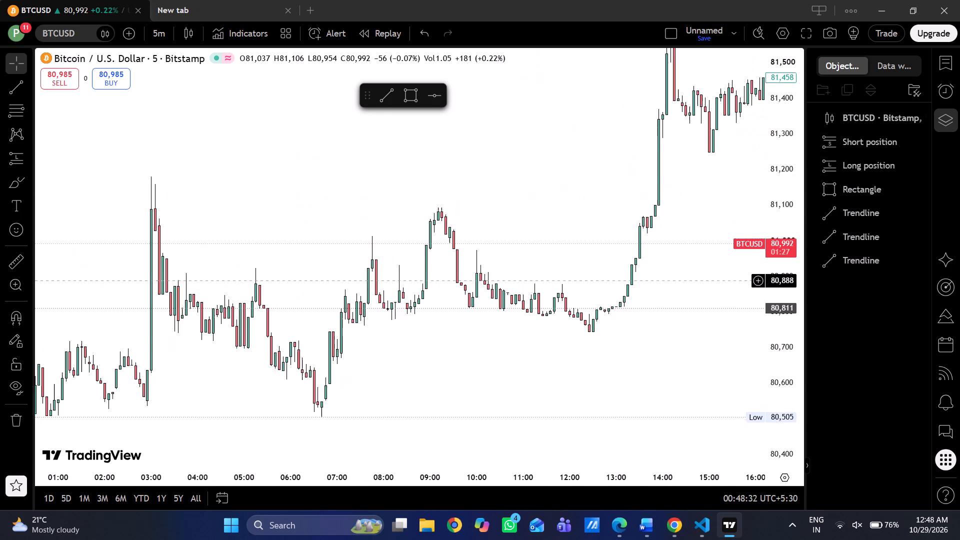
drag(690, 281, 689, 282)
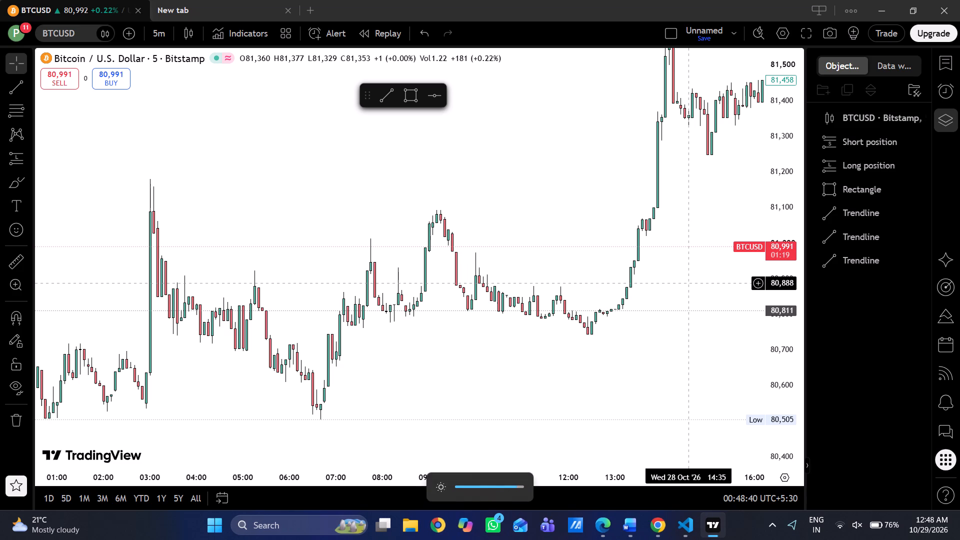
scroll(689, 282, down, 1)
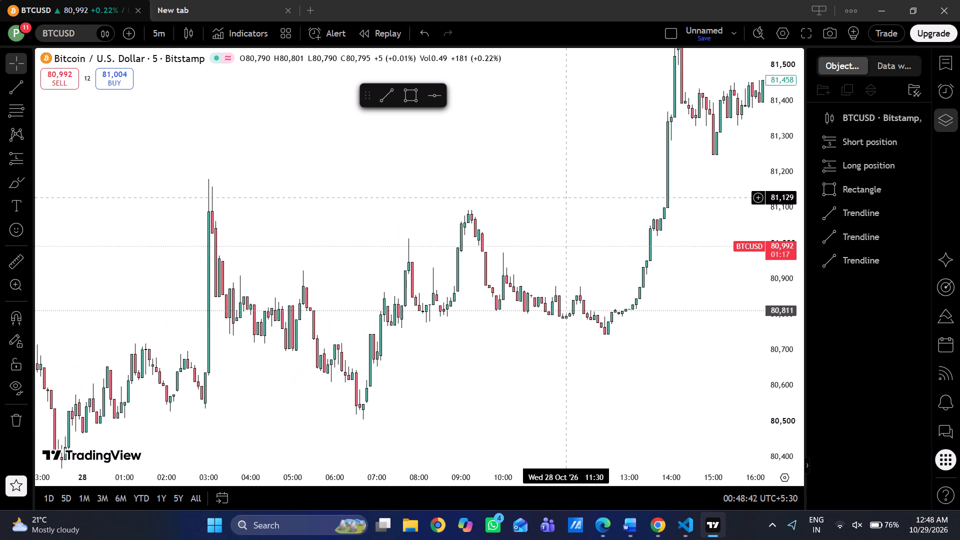
drag(566, 195, 509, 250)
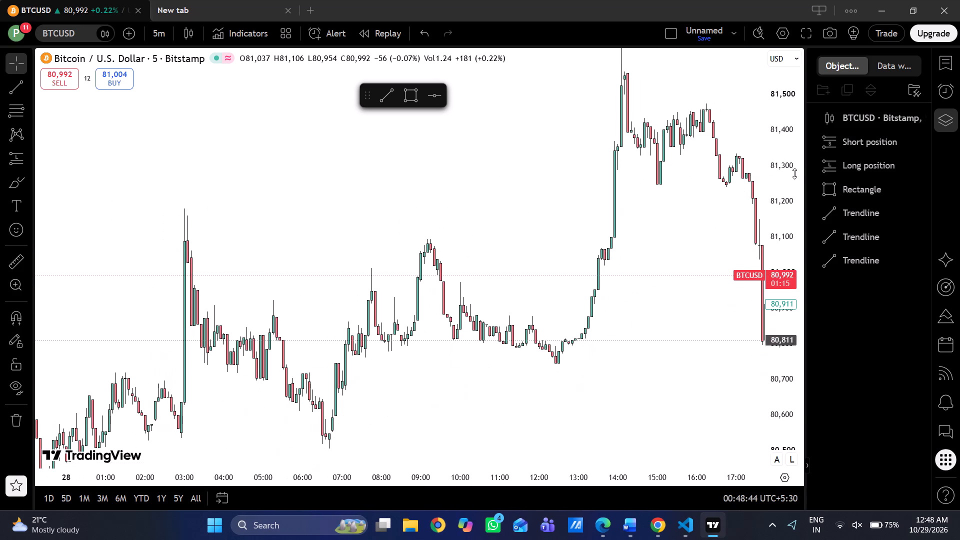
scroll(790, 176, up, 1)
scroll(790, 176, down, 8)
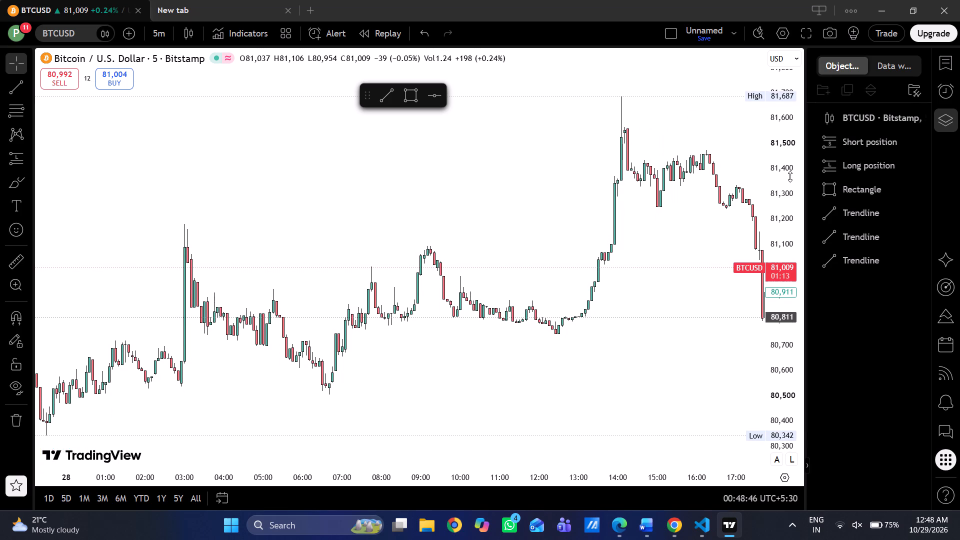
scroll(527, 236, down, 3)
scroll(591, 238, up, 2)
drag(591, 238, 392, 161)
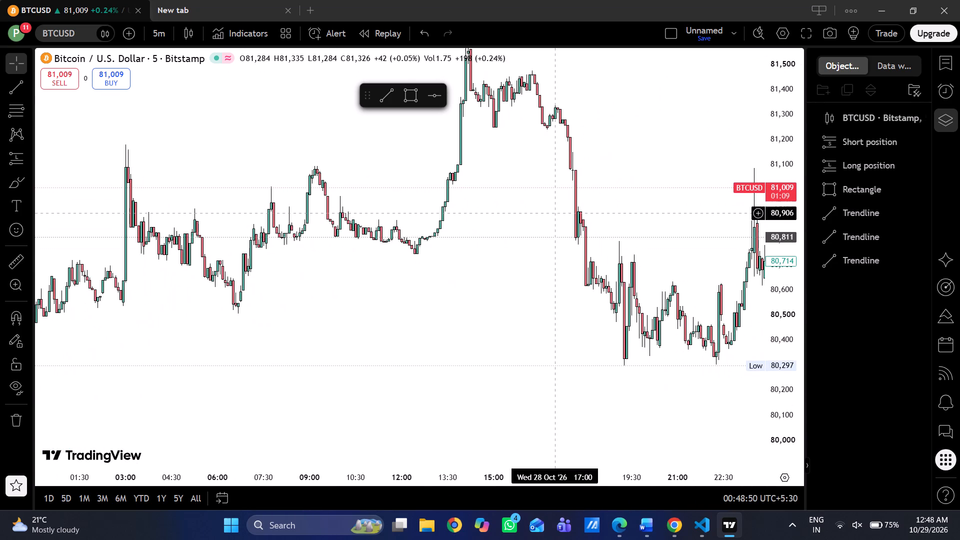
drag(466, 211, 152, 362)
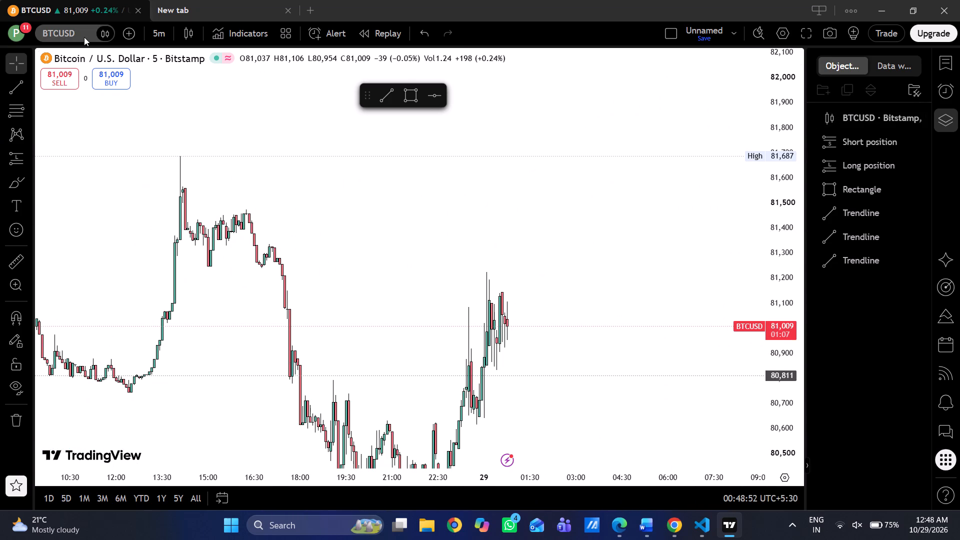
Search the symbols for gold and load the OANDA XAUUSD commodity CFD on the chart.
click(84, 37)
click(311, 76)
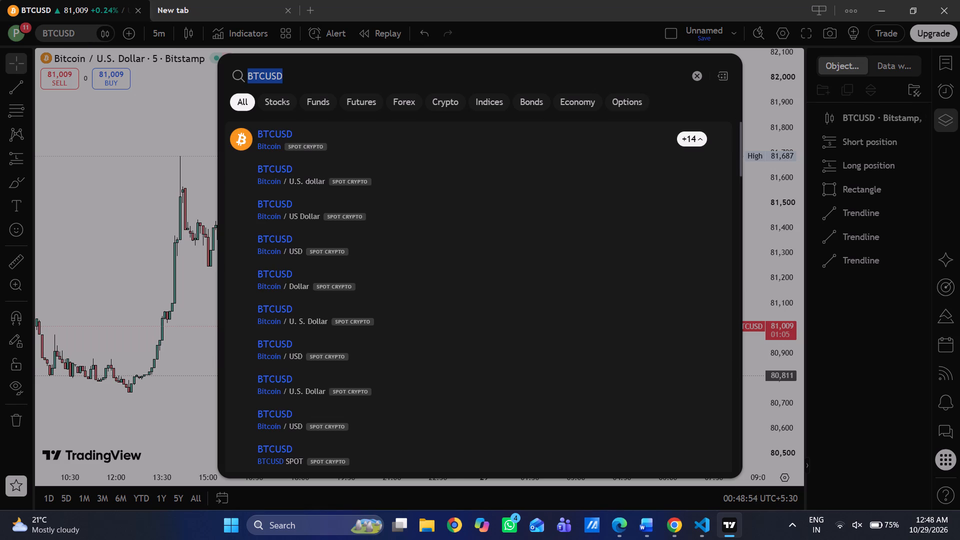
key(BackSpace)
key(BackSpace)
key(BackSpace)
key(BackSpace)
key(BackSpace)
key(BackSpace)
key(BackSpace)
key(BackSpace)
key(BackSpace)
key(BackSpace)
key(BackSpace)
key(BackSpace)
key(BackSpace)
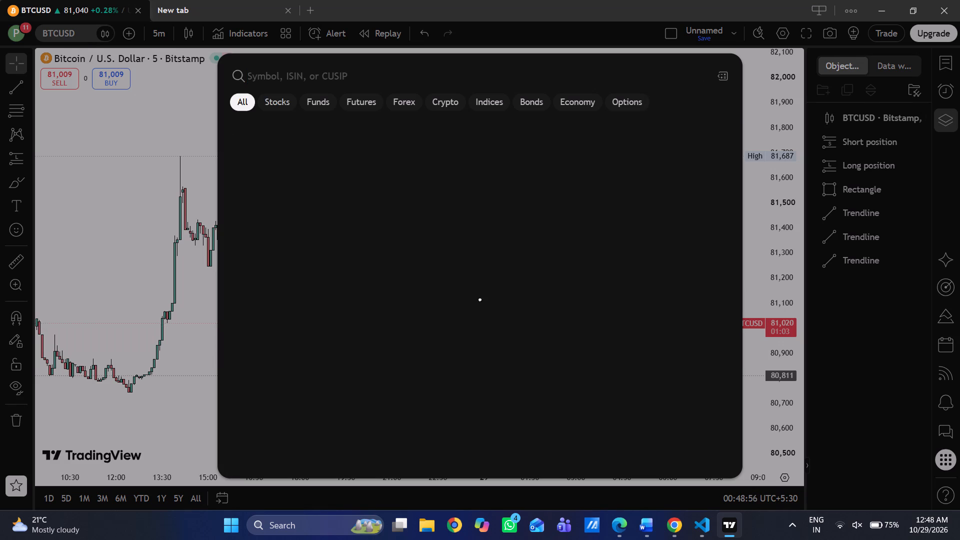
text(gold)
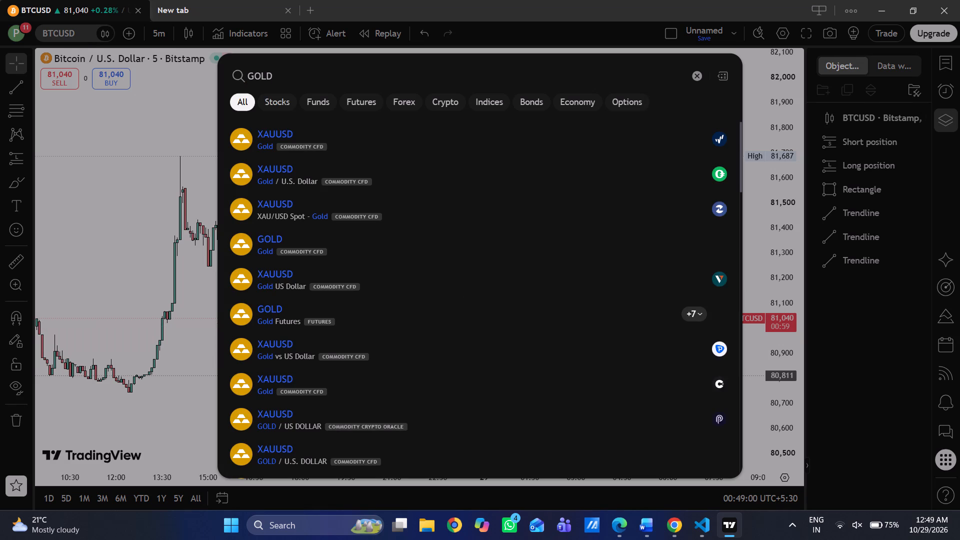
click(346, 133)
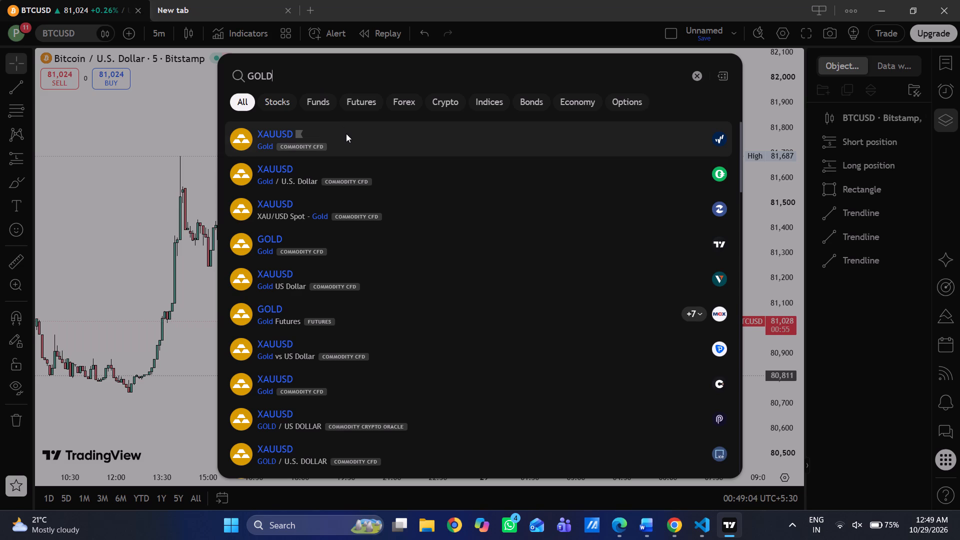
Examine the XAUUSD 5-minute chart's latest candles and the price swings of the preceding day.
scroll(446, 231, up, 1)
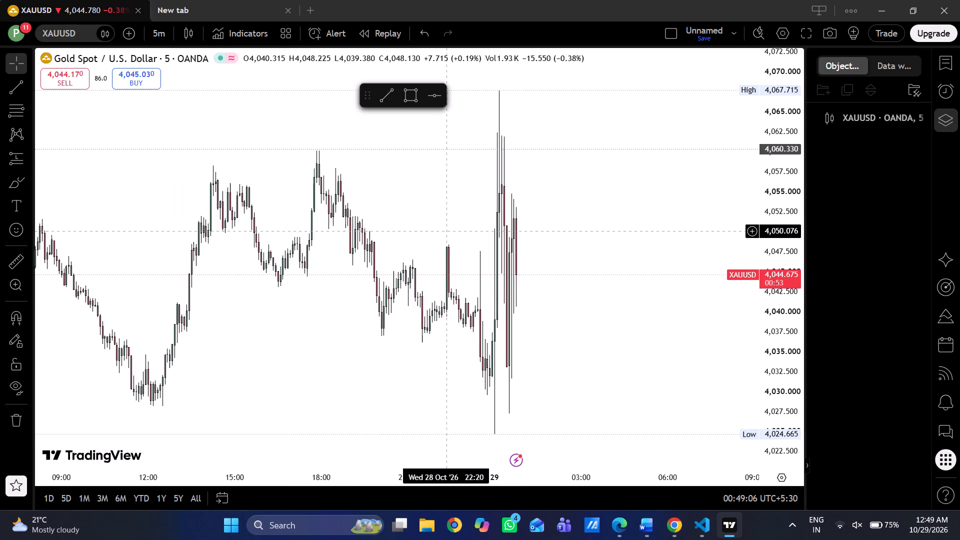
scroll(446, 231, up, 1)
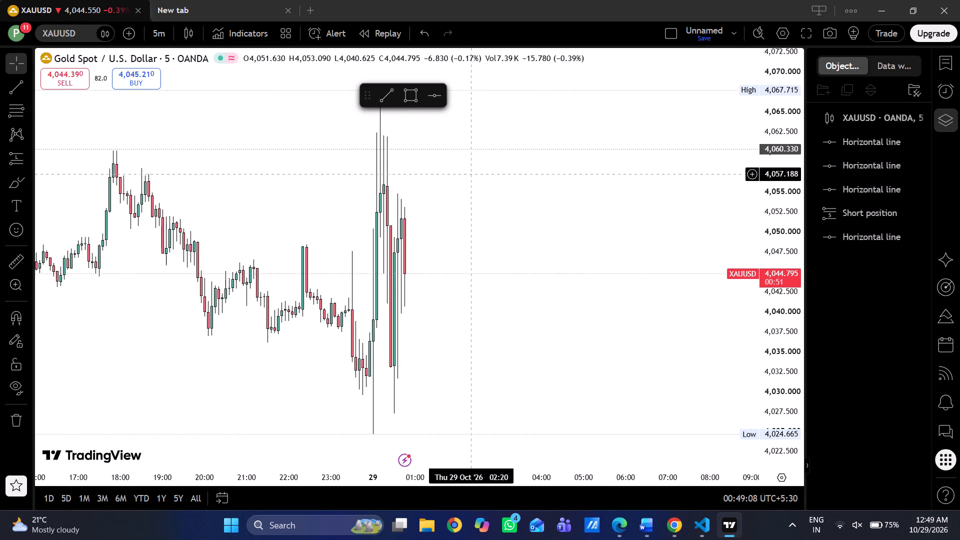
drag(470, 174, 612, 131)
scroll(612, 131, up, 6)
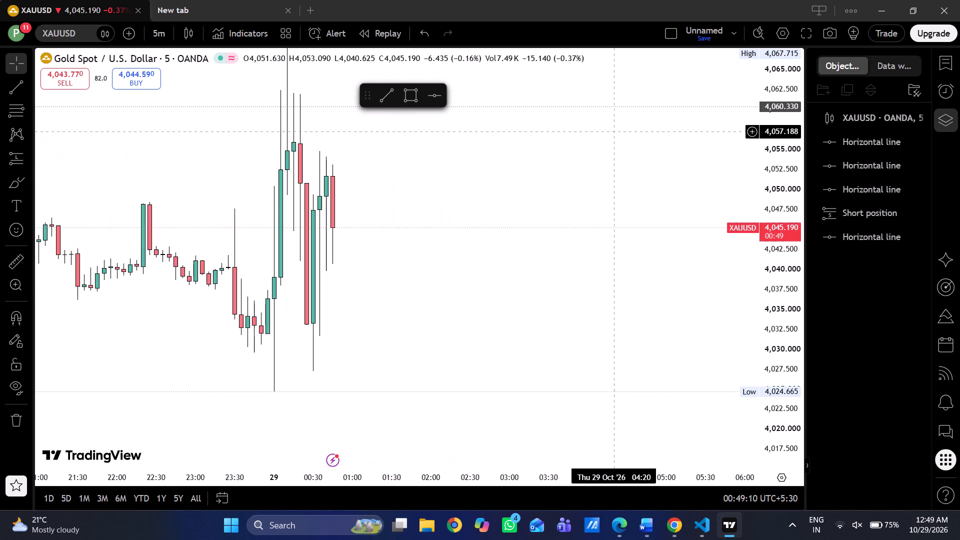
click(85, 29)
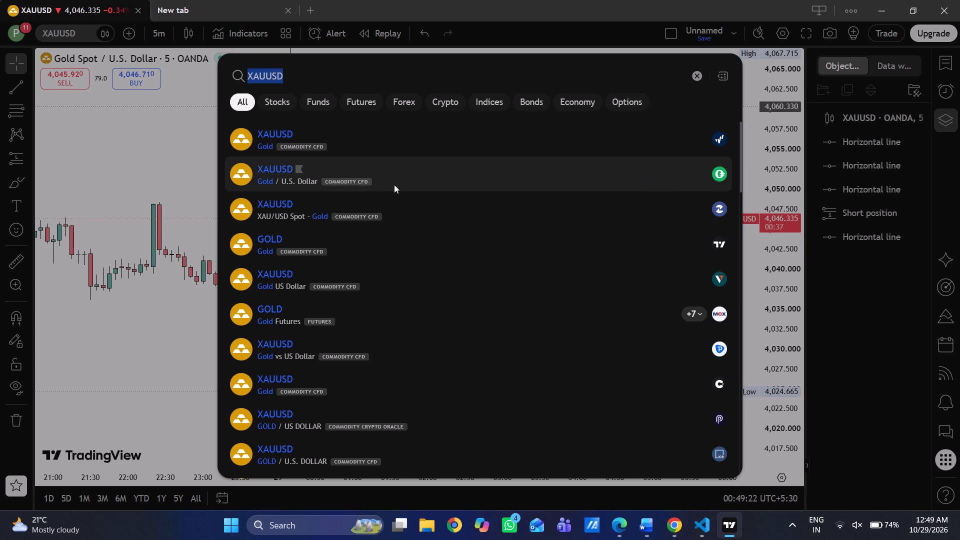
click(134, 157)
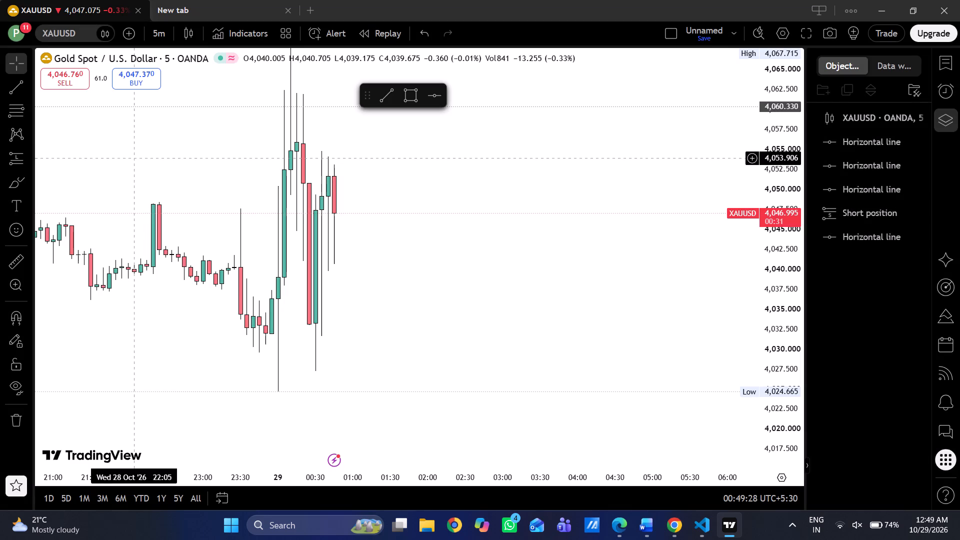
scroll(282, 209, up, 4)
scroll(282, 209, down, 1)
drag(282, 209, 474, 164)
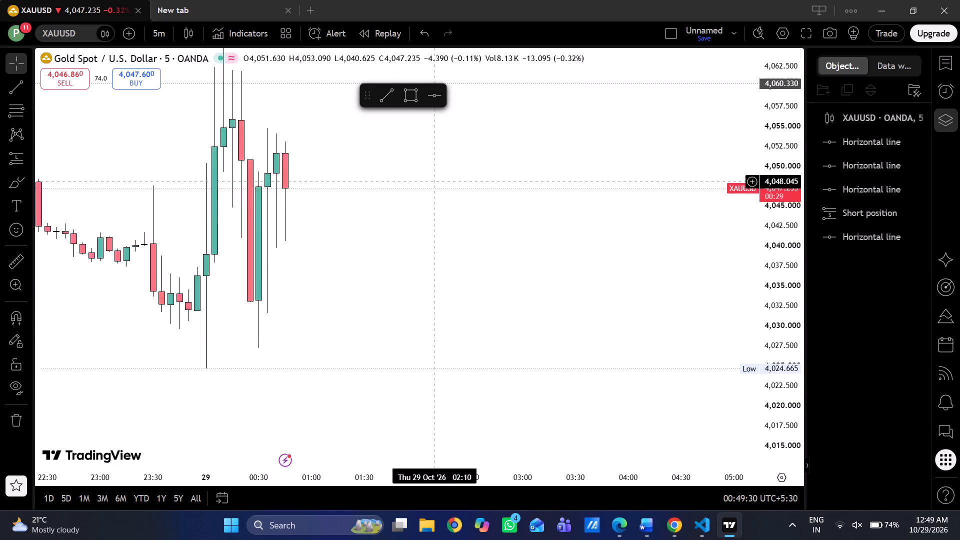
drag(474, 164, 581, 139)
scroll(581, 139, up, 2)
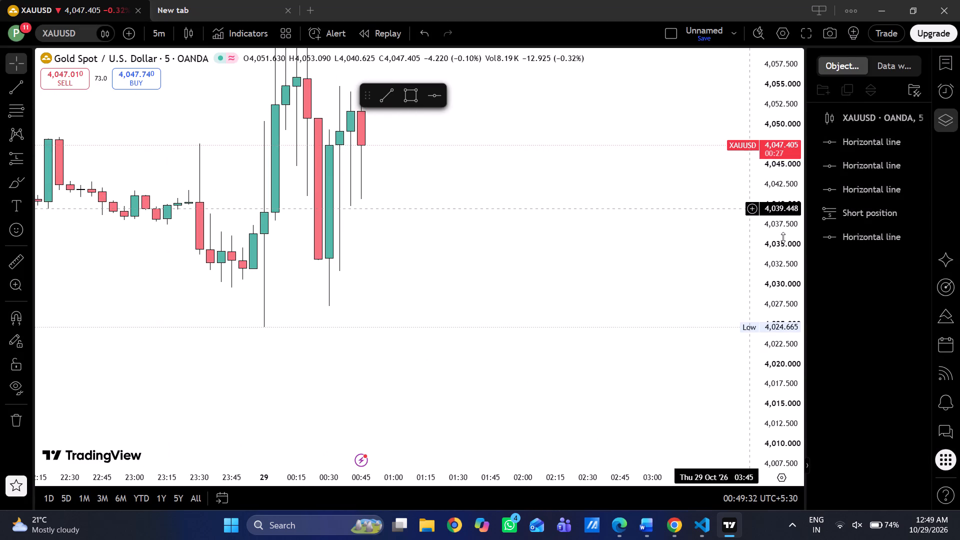
scroll(786, 247, down, 5)
scroll(786, 247, up, 1)
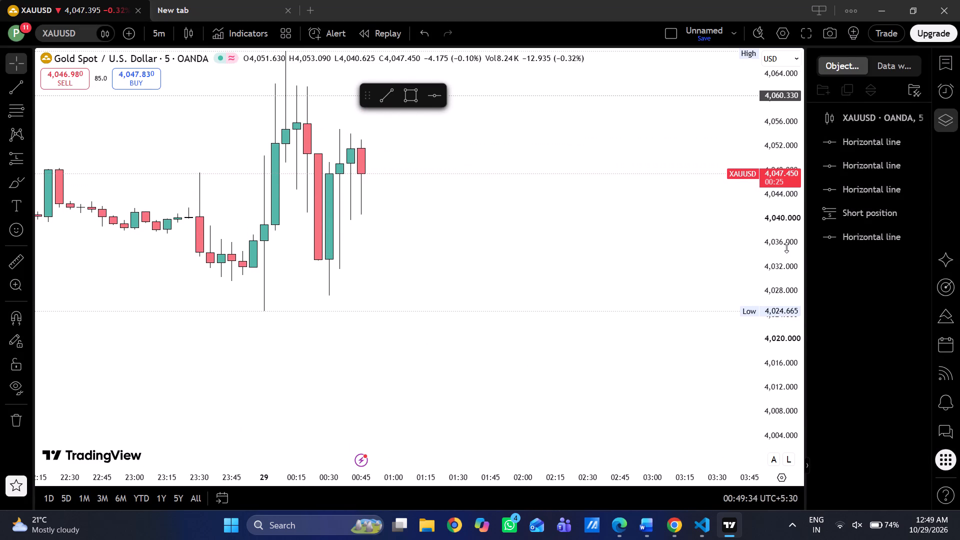
scroll(786, 247, up, 1)
scroll(541, 219, right, 1)
scroll(541, 219, down, 4)
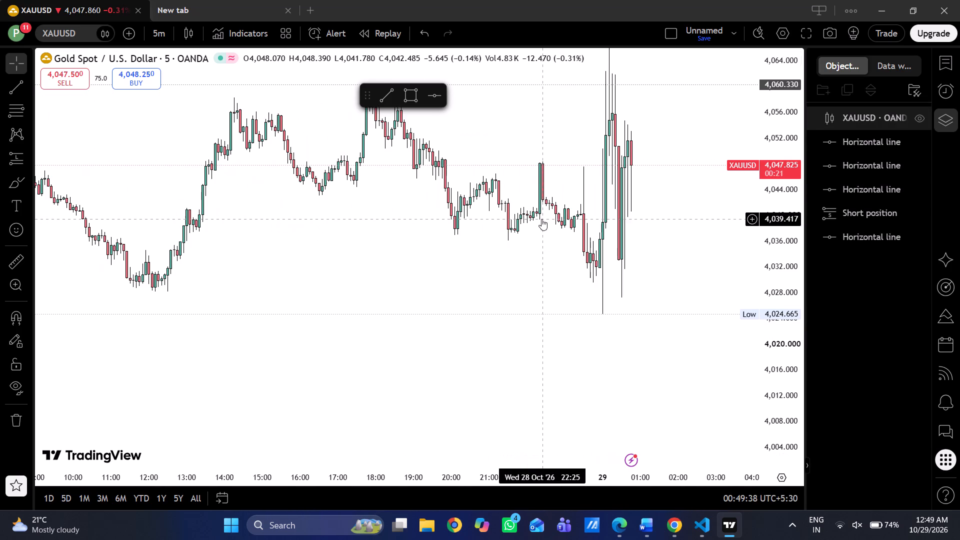
drag(521, 109, 488, 225)
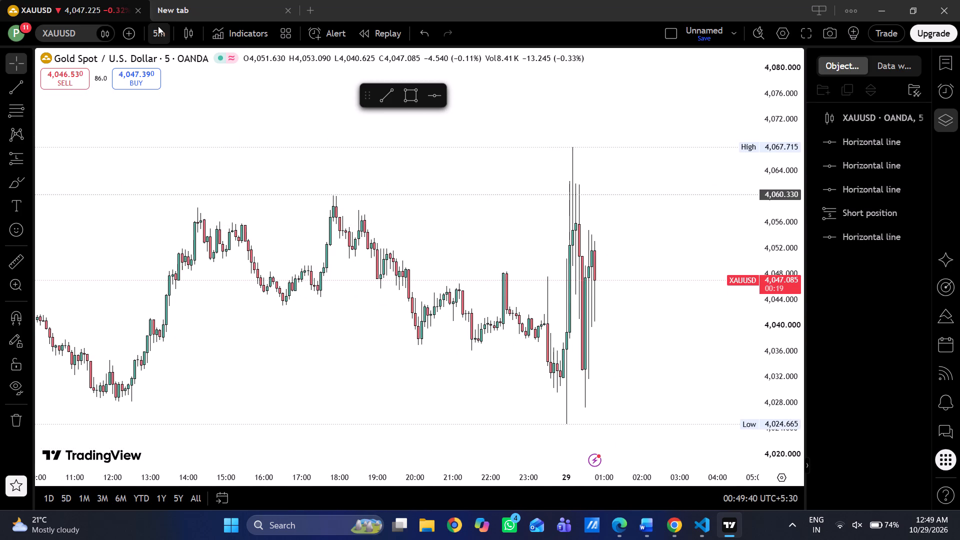
Set the XAUUSD chart's interval to 4 hours and examine its October price swings down to the latest candles.
click(155, 24)
scroll(203, 360, down, 1)
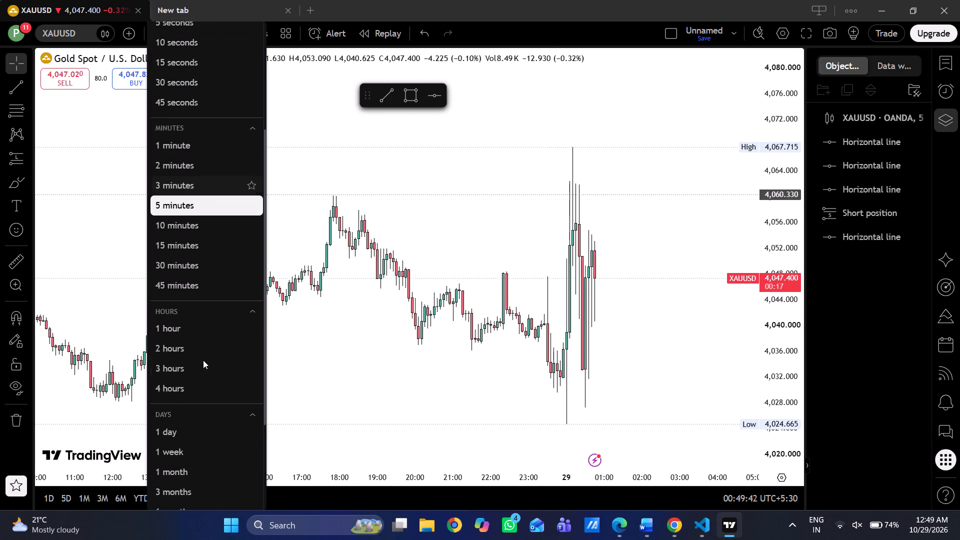
scroll(203, 360, down, 1)
scroll(190, 460, down, 1)
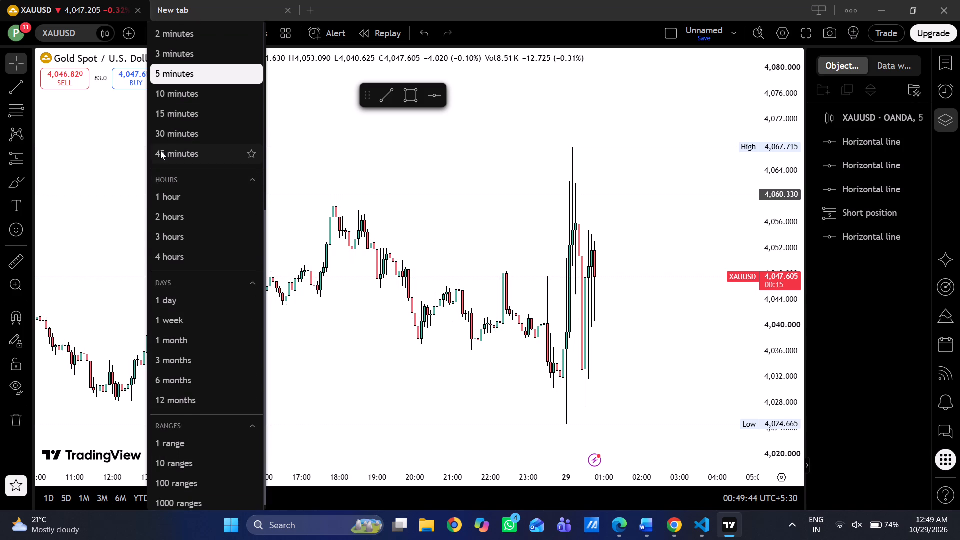
click(183, 260)
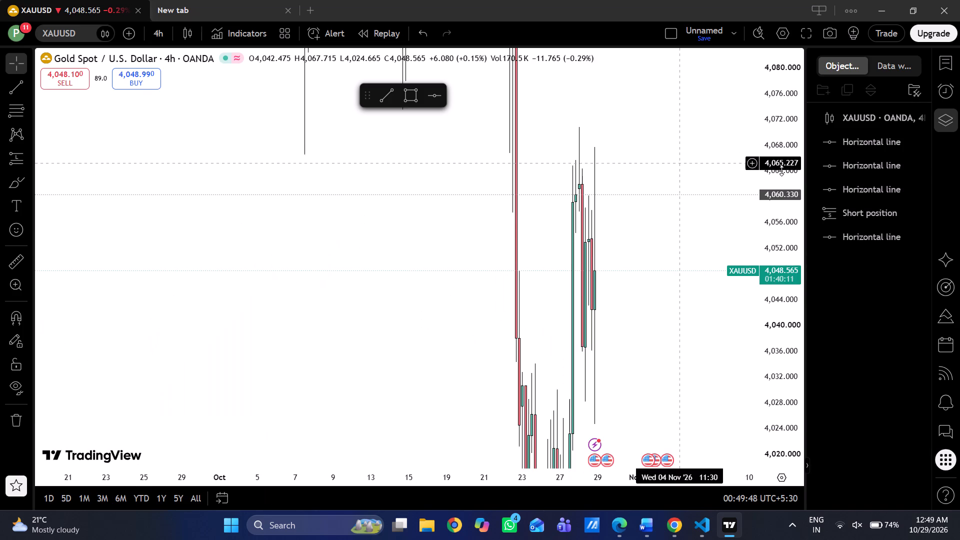
scroll(795, 165, up, 6)
scroll(795, 165, down, 10)
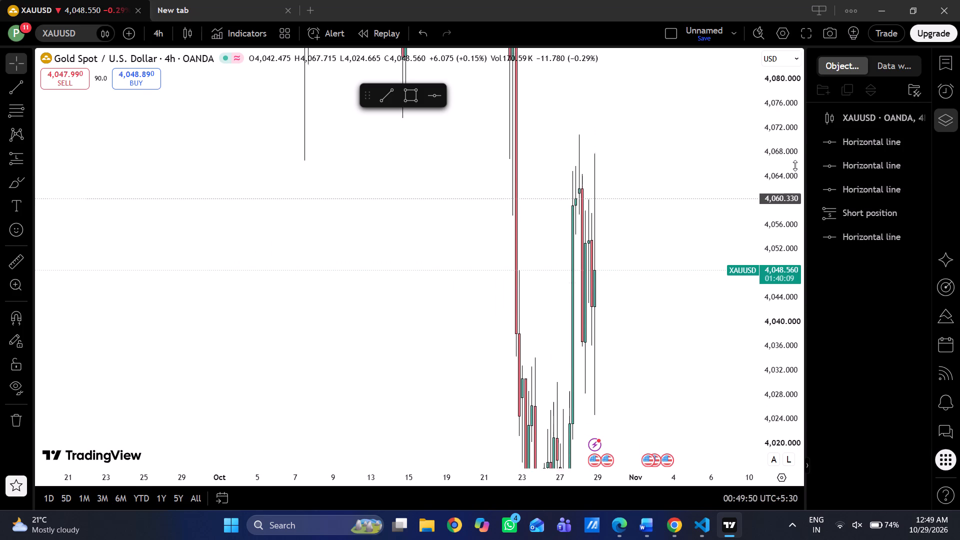
scroll(795, 165, down, 9)
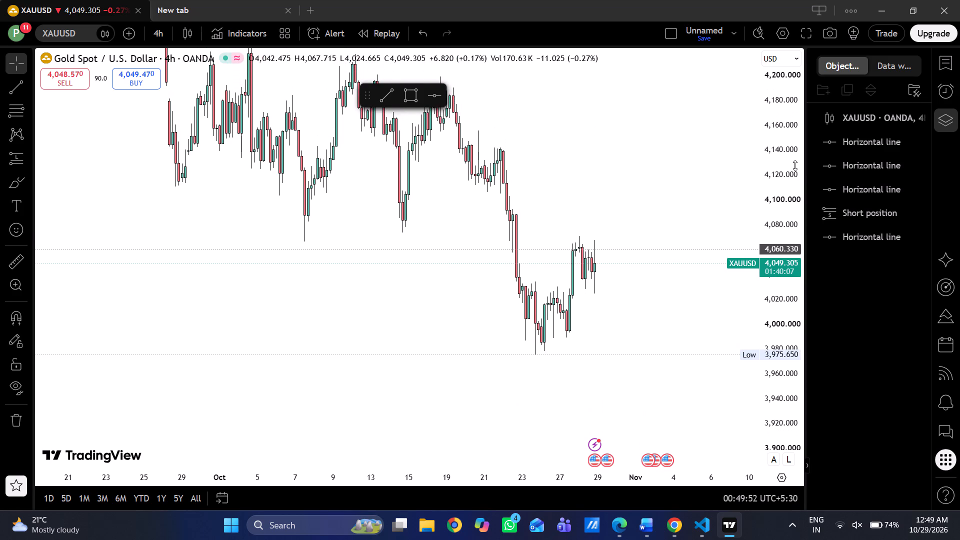
drag(668, 158, 608, 214)
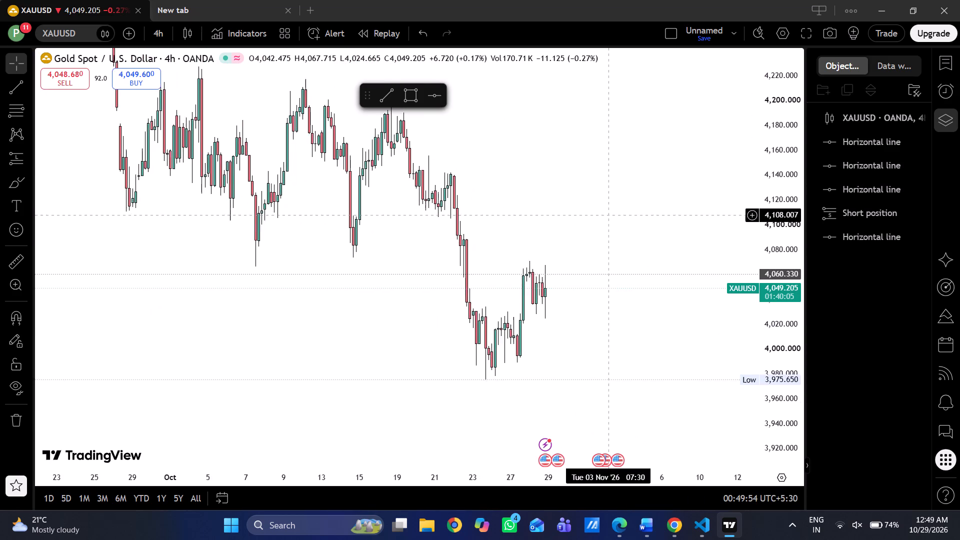
drag(608, 214, 469, 176)
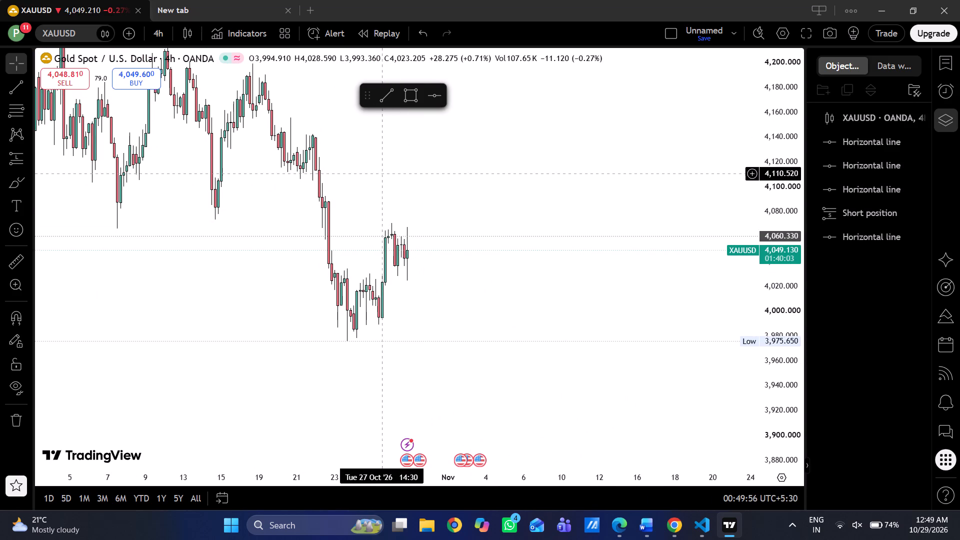
drag(381, 170, 433, 173)
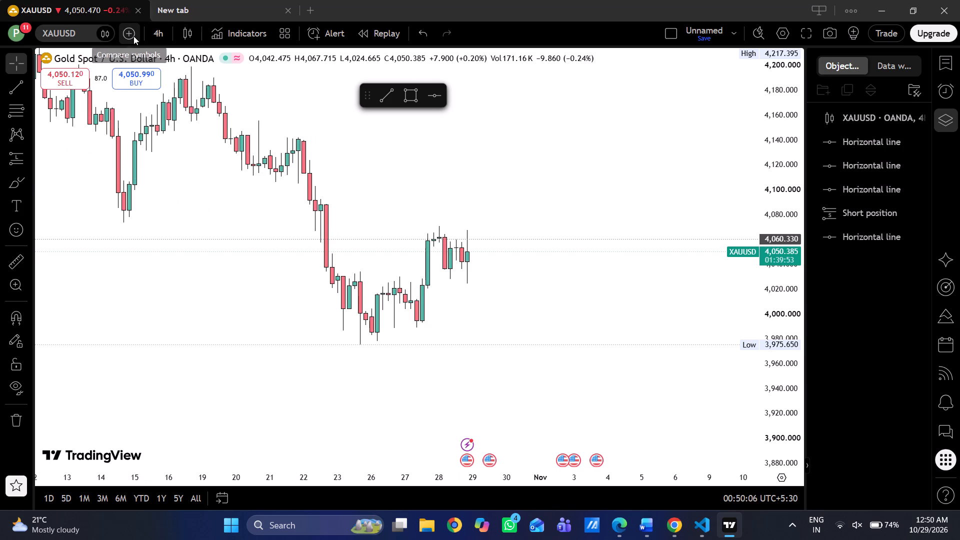
Set the XAUUSD chart's interval back to 5 minutes and fit the price scale to examine the 28 October movements.
click(156, 34)
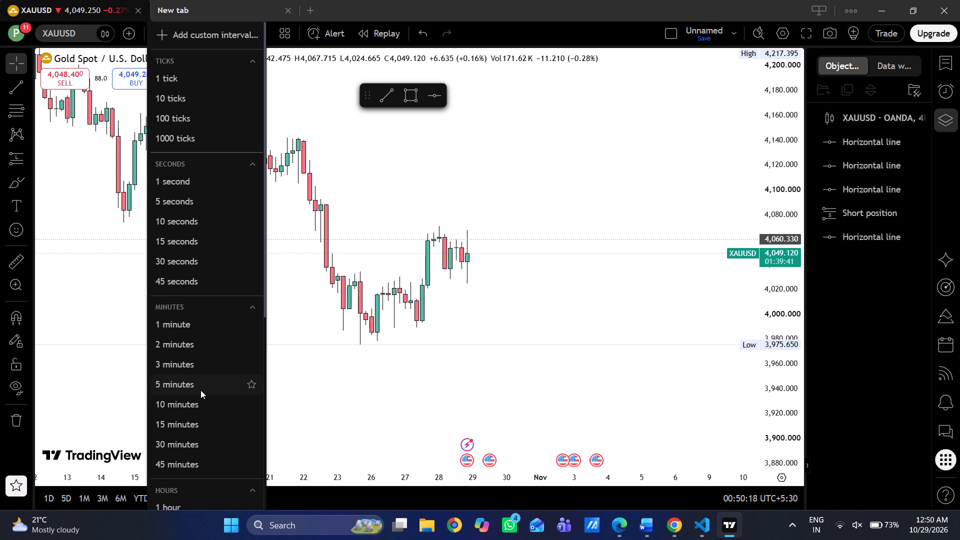
click(199, 390)
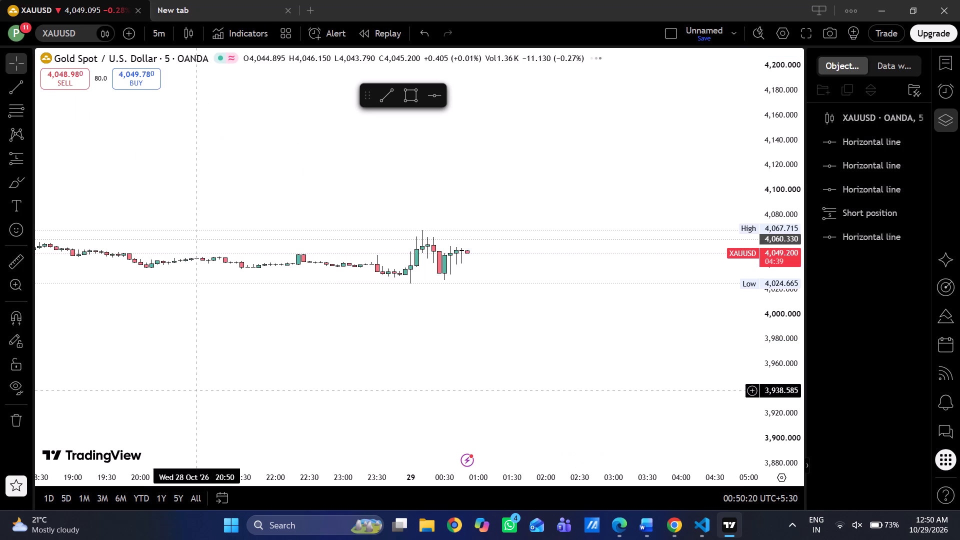
scroll(438, 349, down, 8)
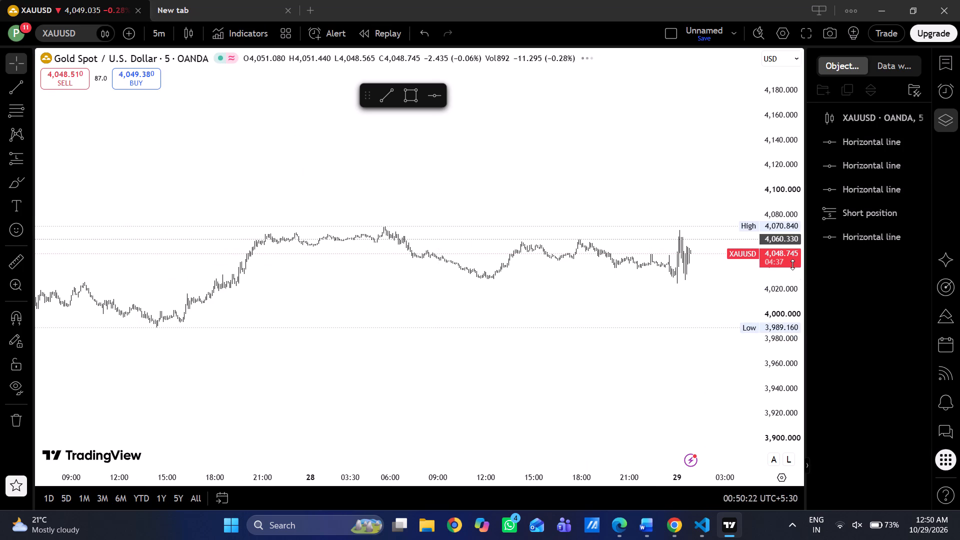
scroll(789, 178, up, 13)
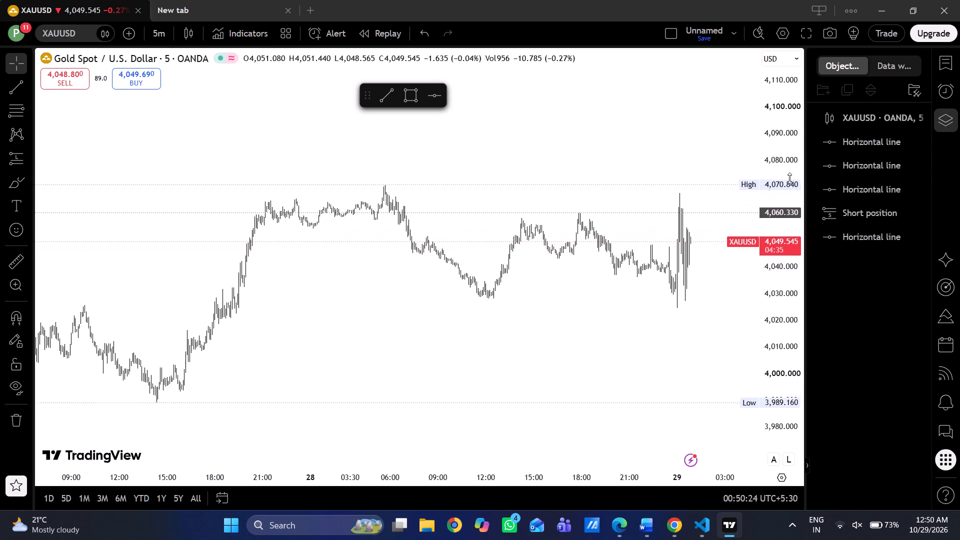
scroll(789, 178, up, 5)
scroll(789, 178, down, 2)
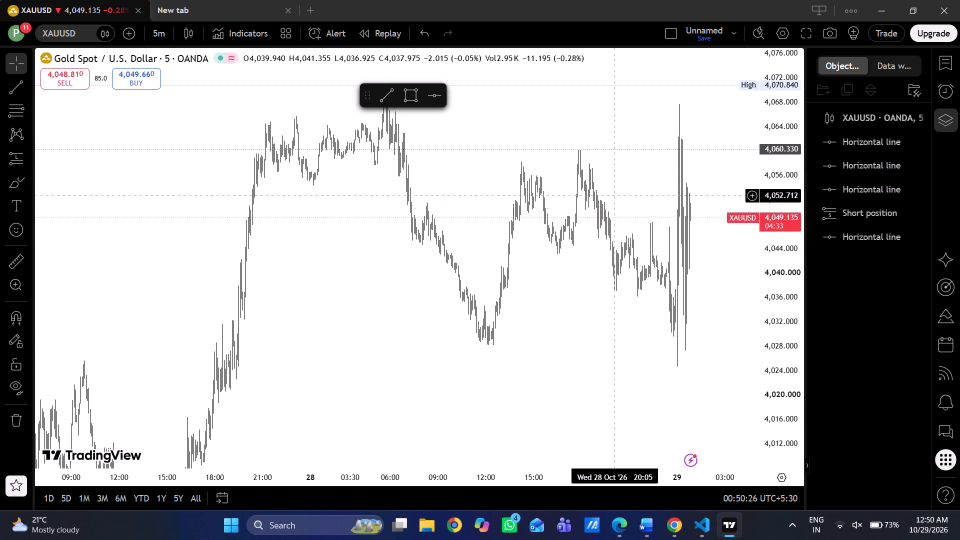
Measure the price and time range on the 5-minute chart from about 01:05 on 29 October back to 21:10 on 28 October.
scroll(625, 176, down, 3)
scroll(625, 176, up, 10)
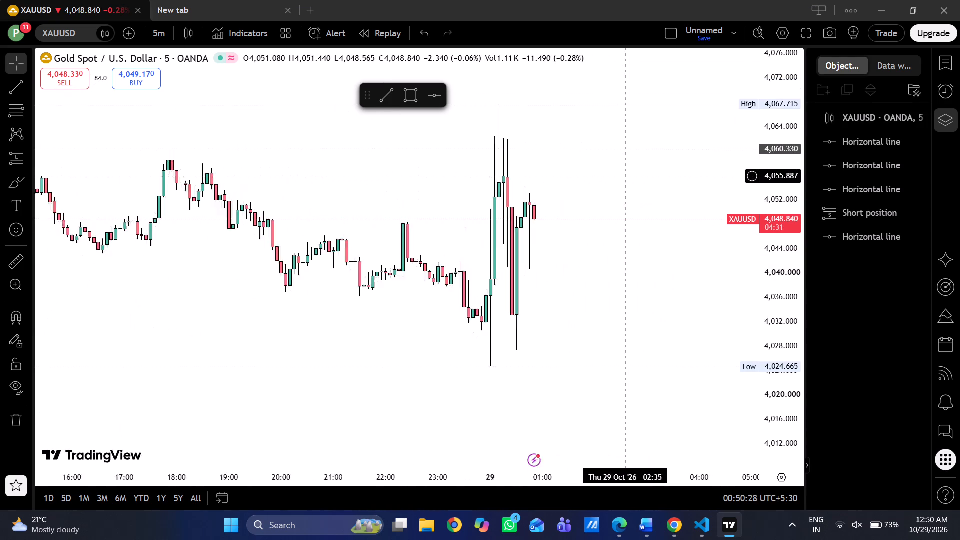
scroll(625, 176, down, 1)
drag(523, 234, 664, 237)
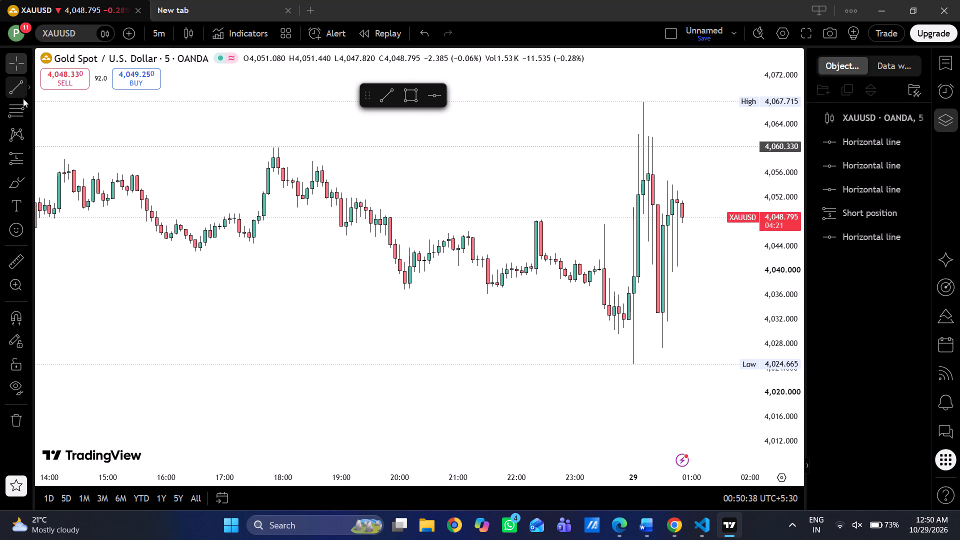
scroll(25, 170, up, 1)
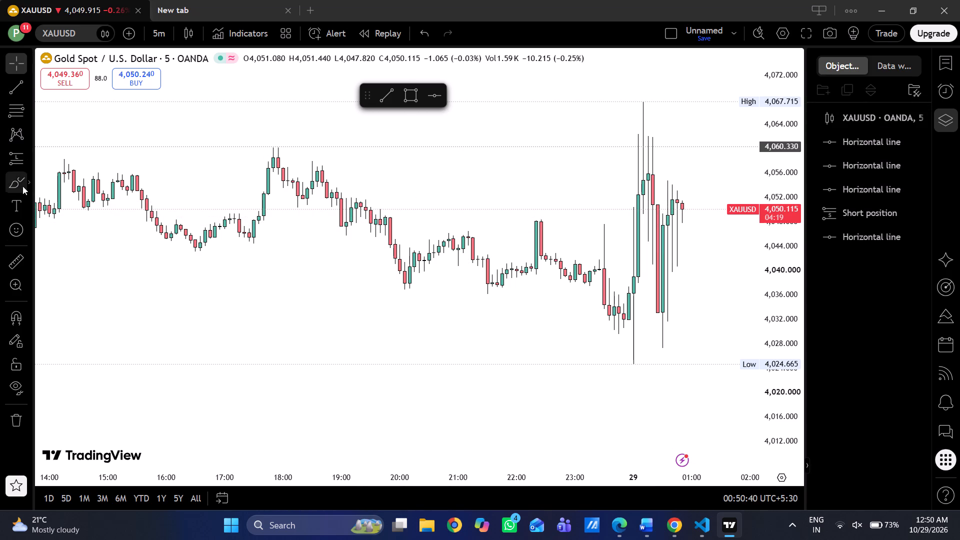
click(21, 260)
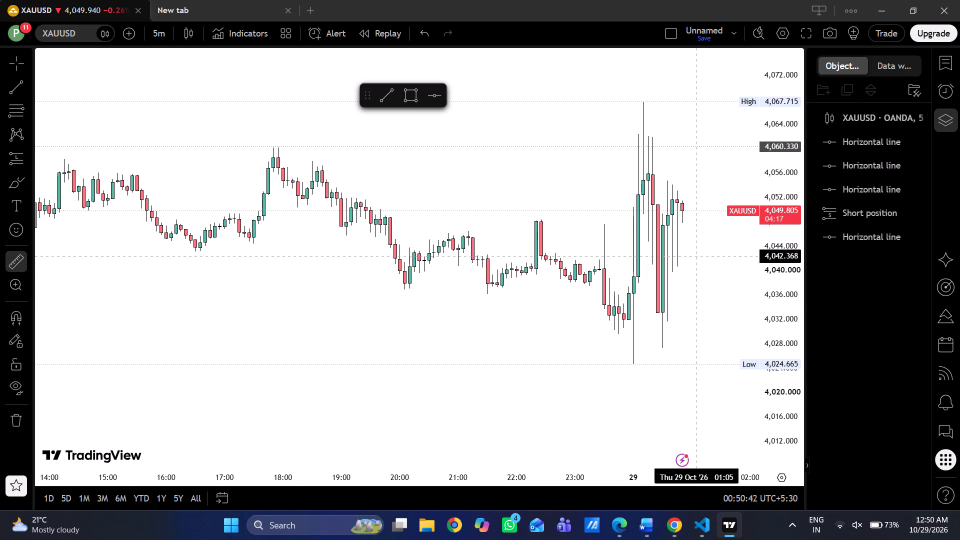
drag(698, 255, 605, 250)
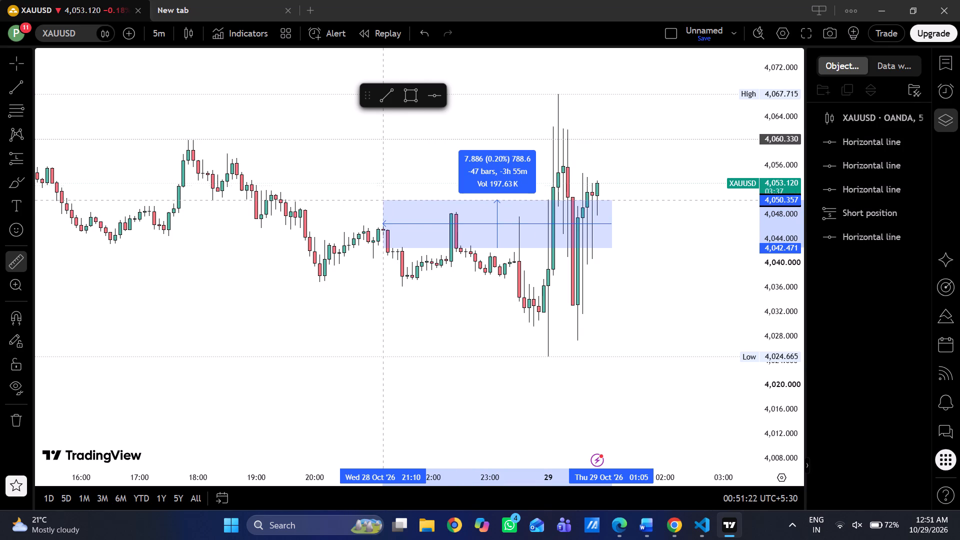
click(383, 199)
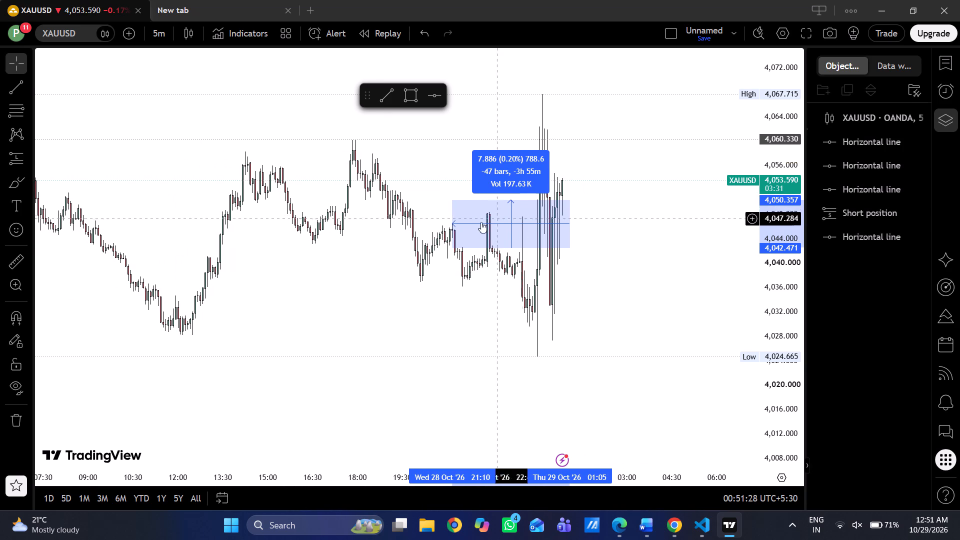
drag(452, 223, 437, 223)
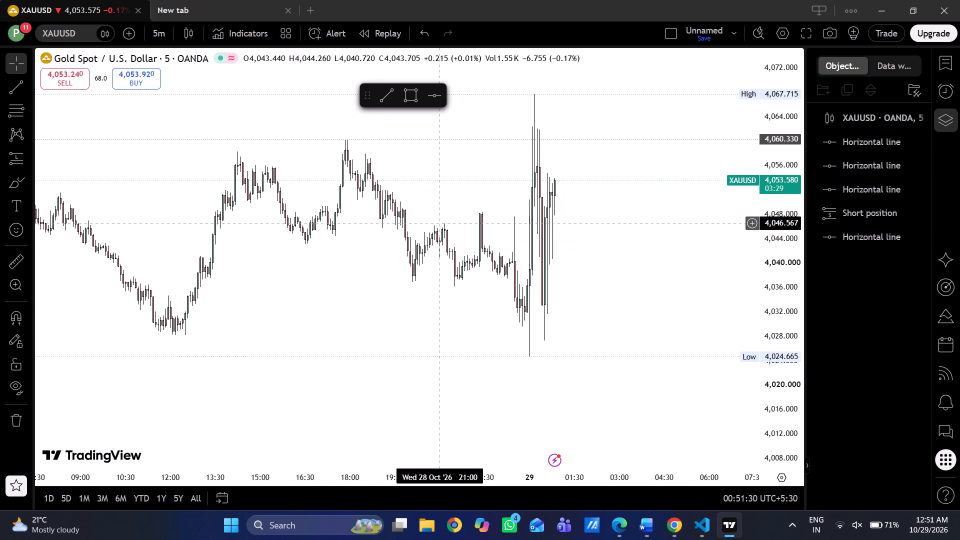
Measure the wider price and time range from about 02:20 on 29 October back to 06:05 on 28 October.
drag(437, 223, 429, 223)
drag(559, 184, 553, 185)
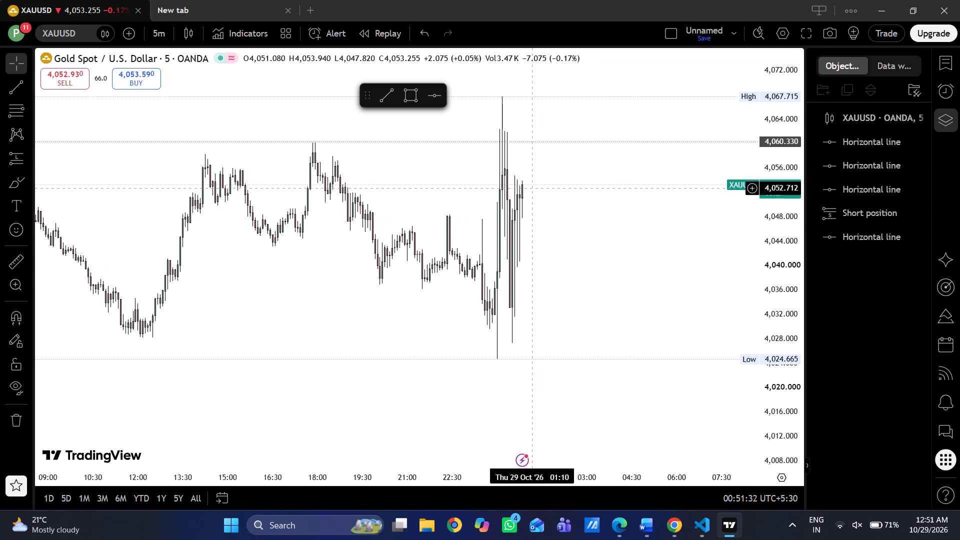
drag(553, 185, 618, 187)
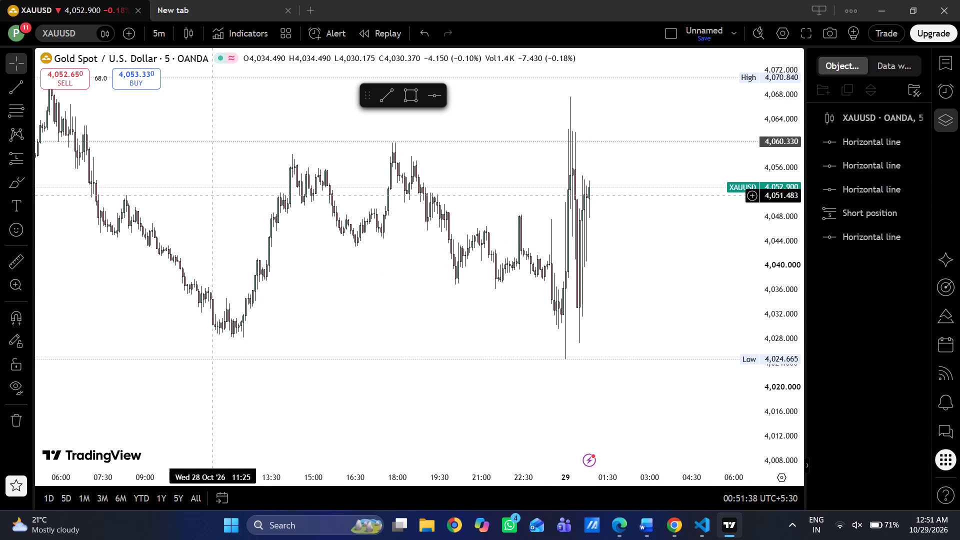
drag(213, 195, 342, 206)
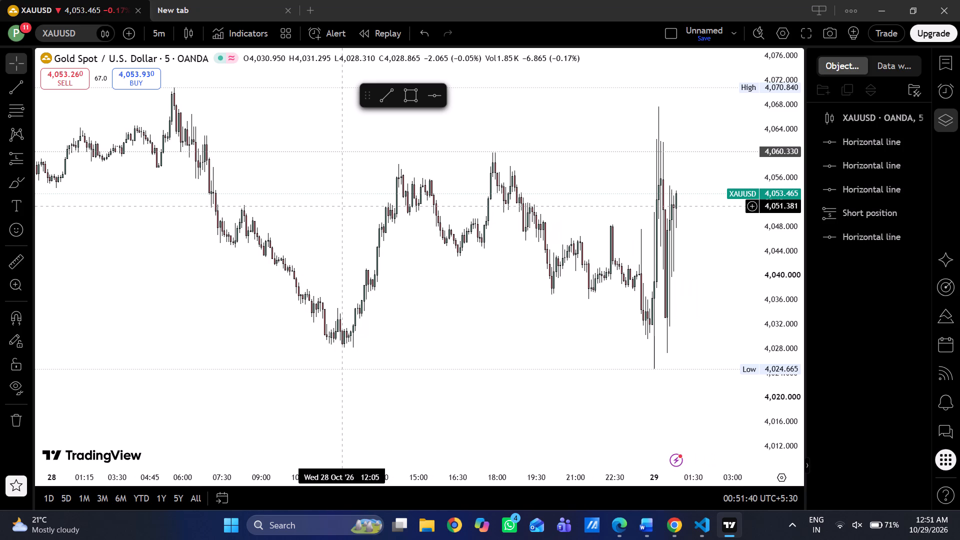
scroll(343, 312, down, 1)
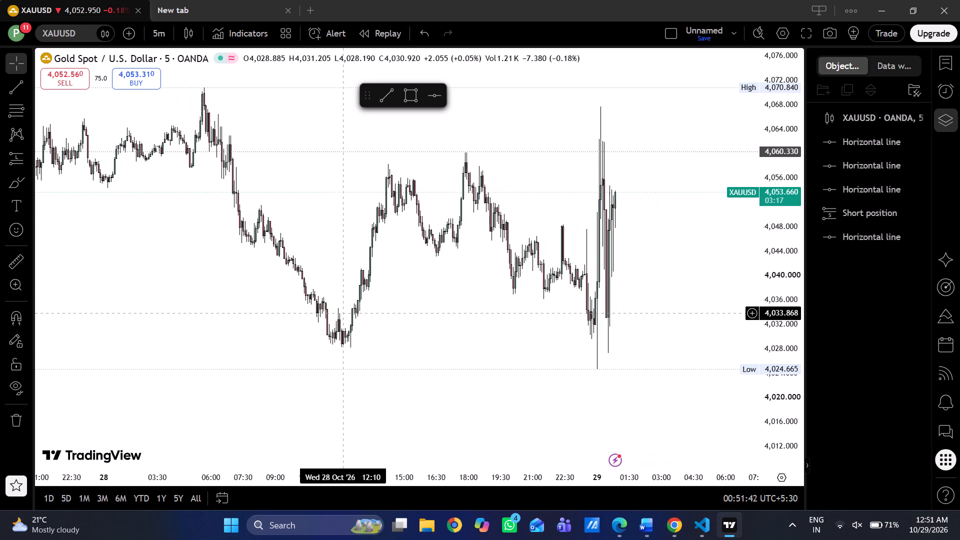
click(19, 263)
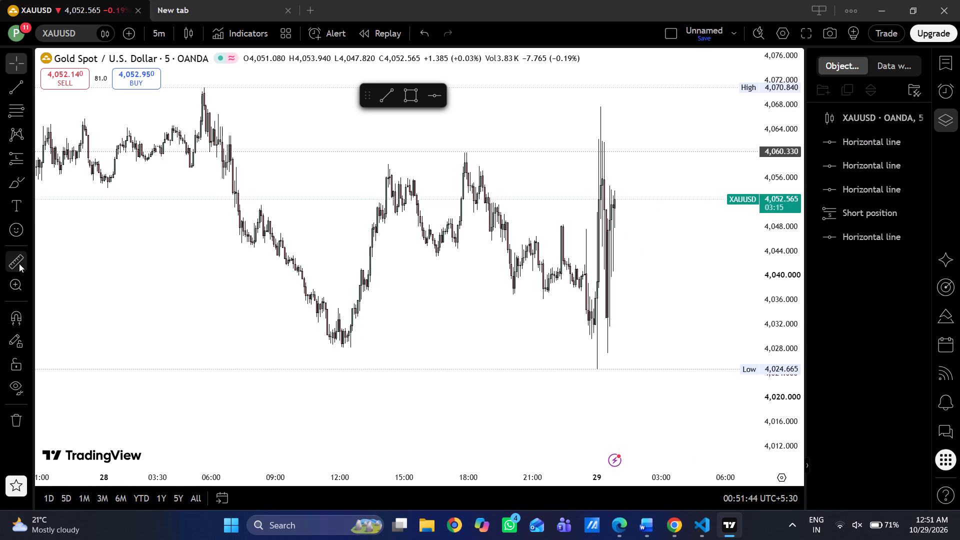
drag(647, 228, 462, 210)
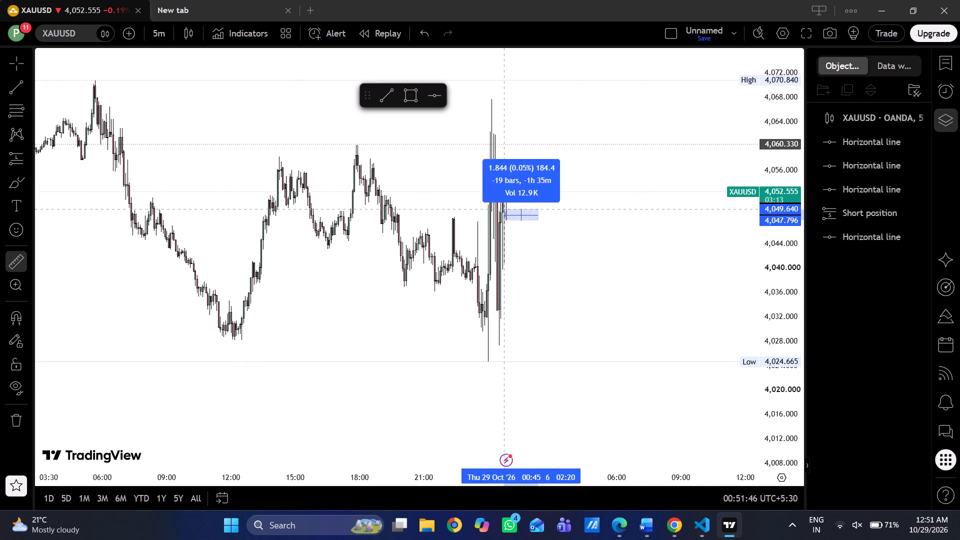
drag(462, 210, 636, 220)
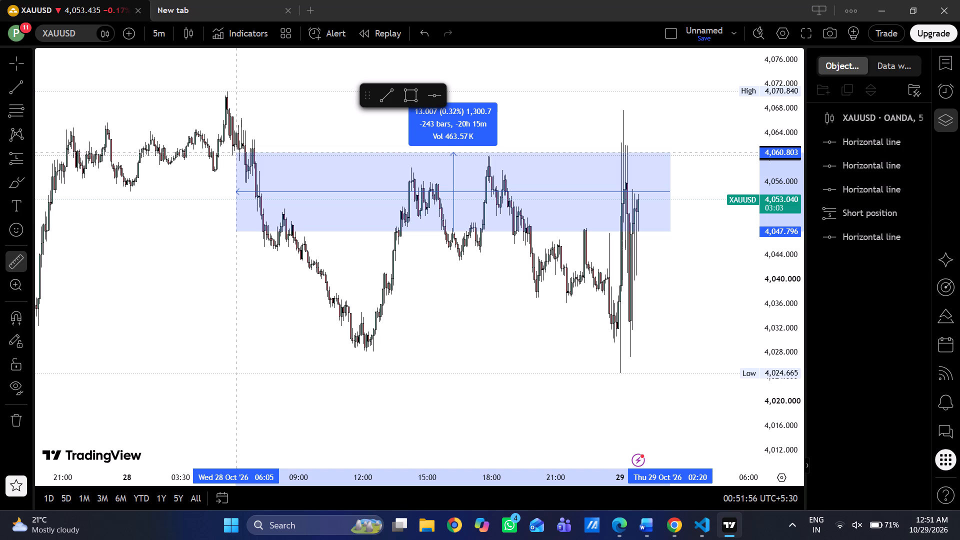
click(236, 152)
right_click(376, 182)
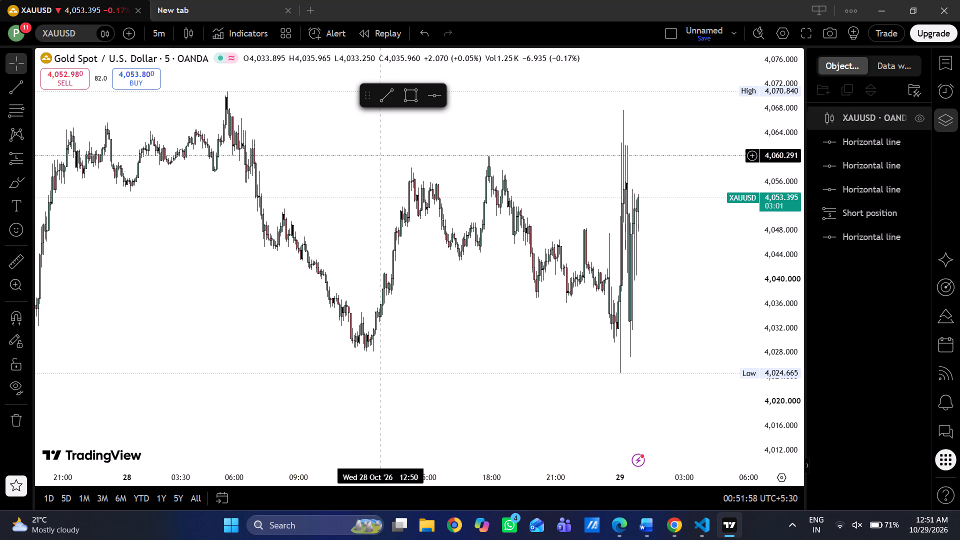
click(346, 173)
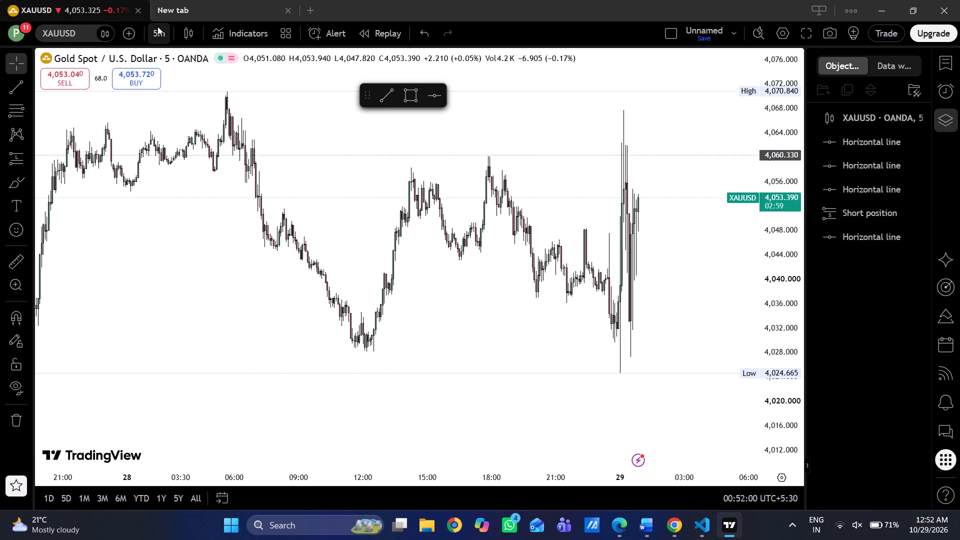
Set the XAUUSD chart's interval to 4 hours and compress the price scale around the late-October candles.
click(157, 26)
scroll(207, 401, down, 1)
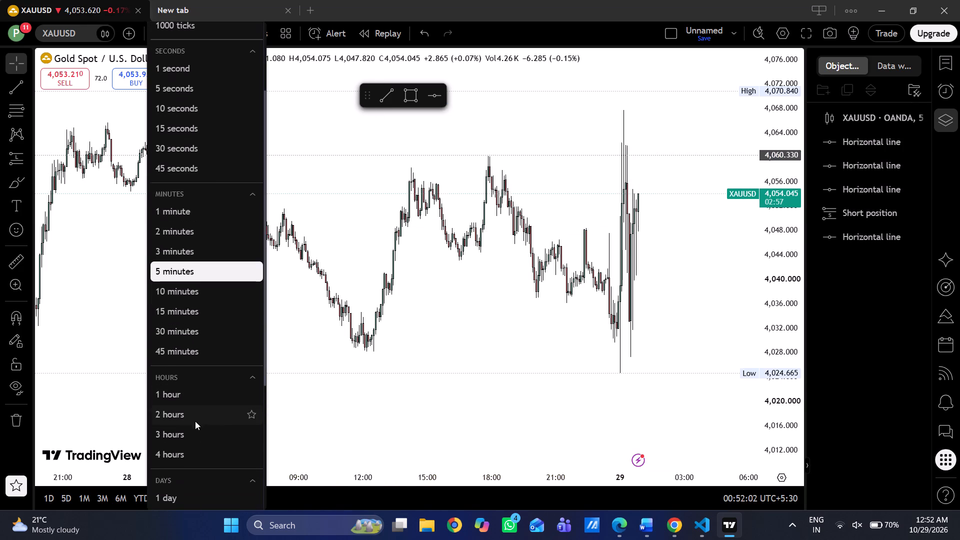
click(202, 455)
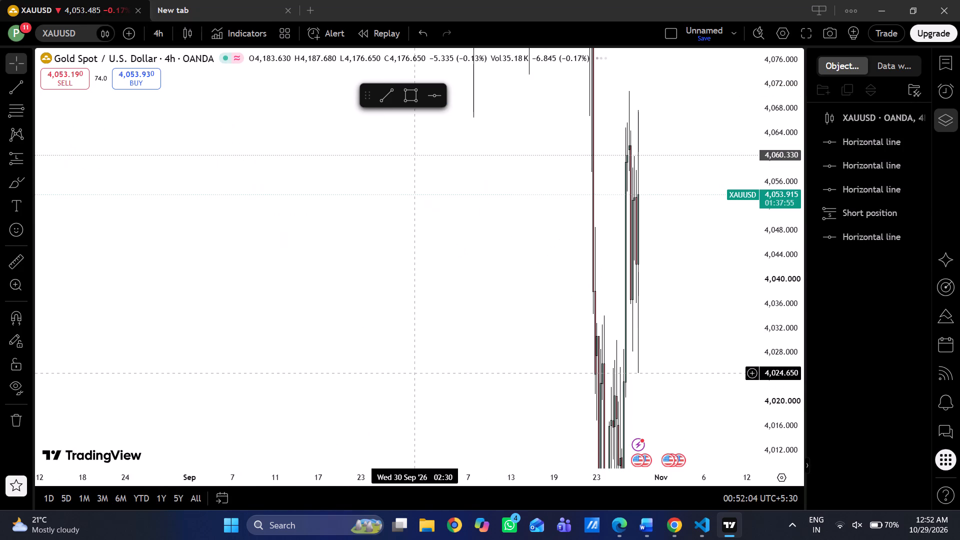
scroll(473, 326, up, 6)
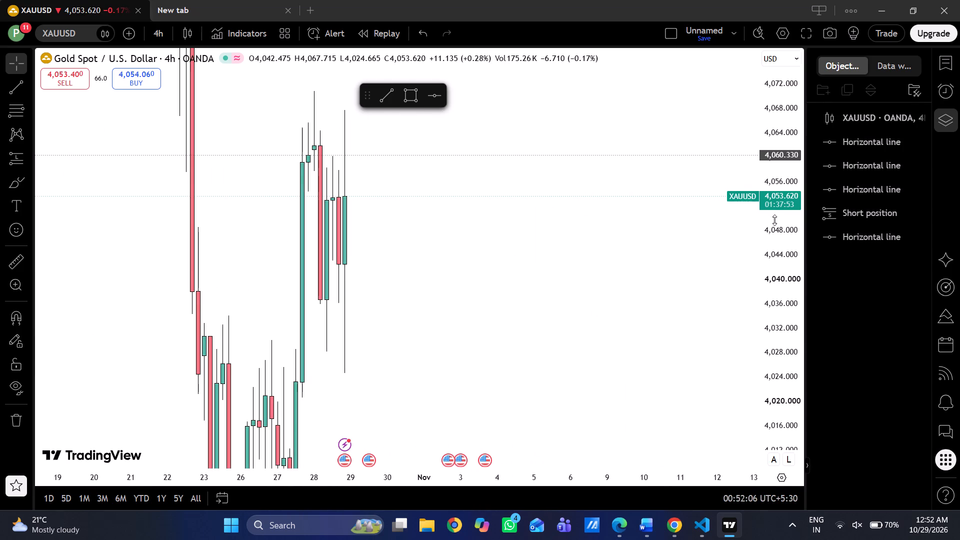
scroll(774, 215, up, 6)
scroll(774, 215, down, 16)
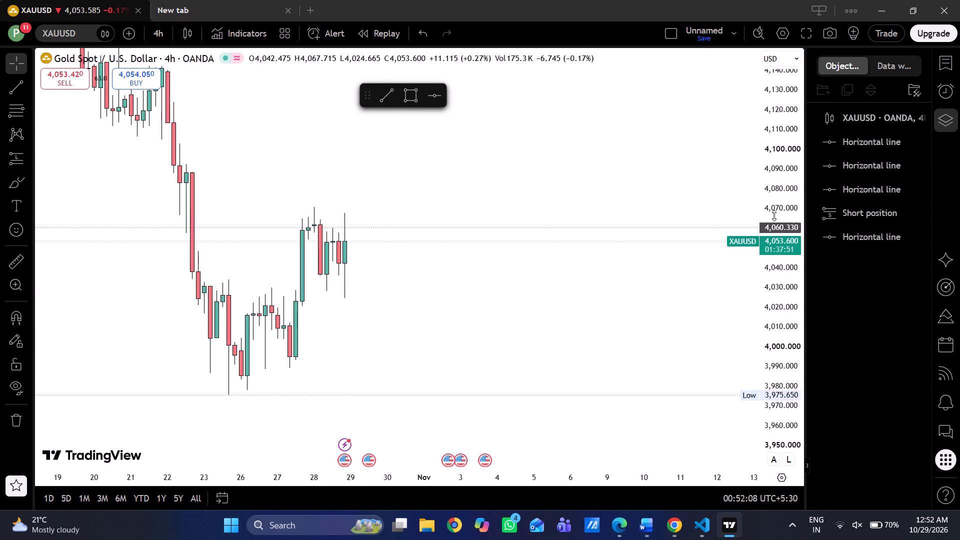
Examine the 4-hour price swings from September through October, including the horizontal levels near 4,294 and the latest candles.
drag(405, 243, 606, 215)
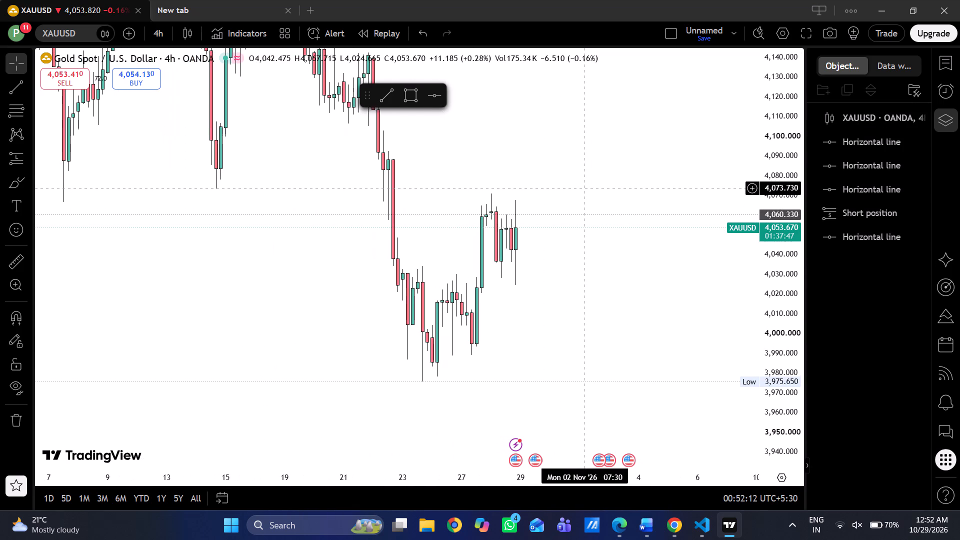
scroll(584, 188, up, 1)
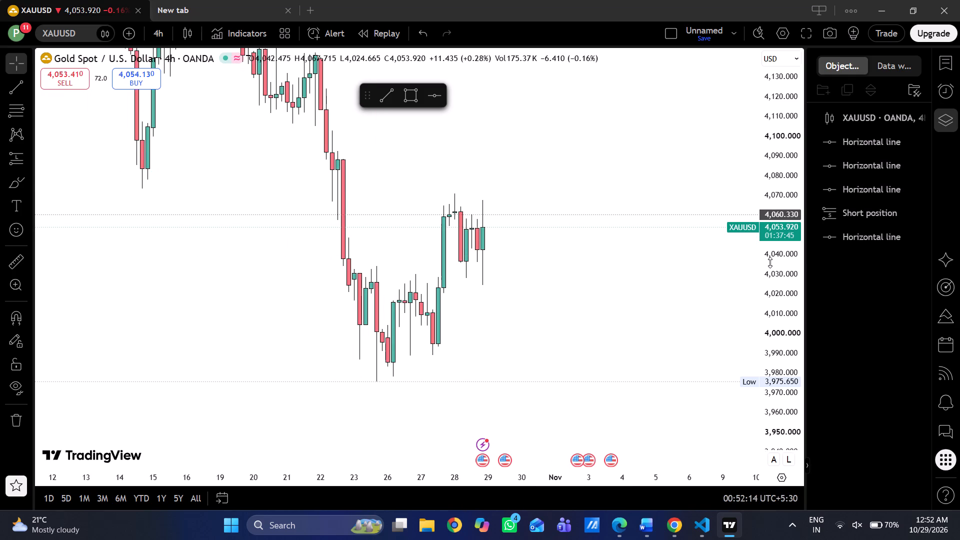
scroll(770, 262, up, 5)
scroll(770, 262, down, 13)
scroll(770, 262, up, 1)
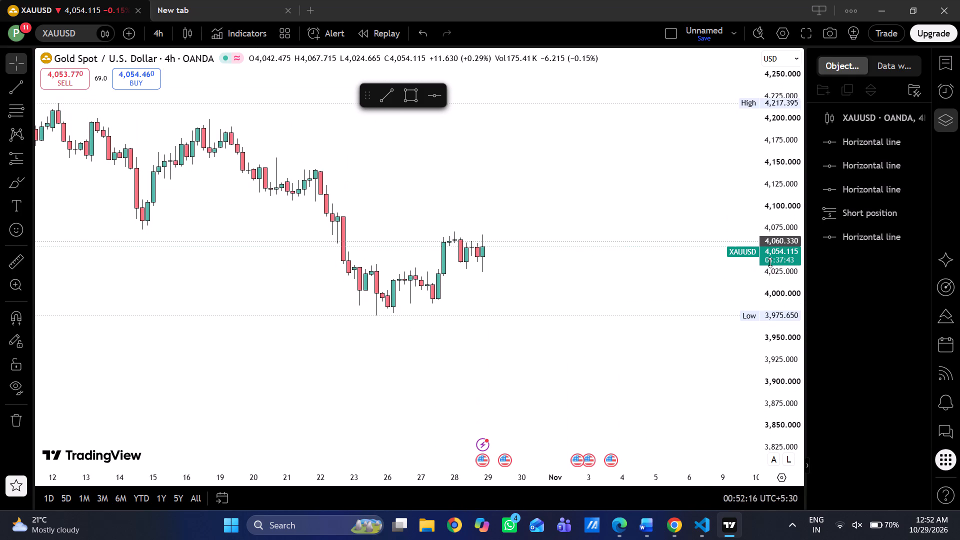
scroll(770, 262, up, 1)
drag(194, 270, 419, 275)
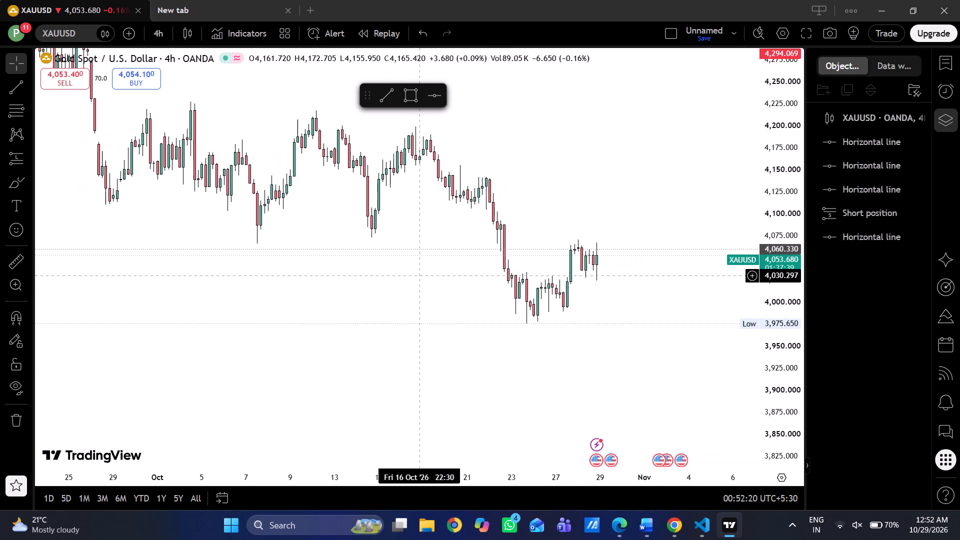
drag(248, 273, 680, 358)
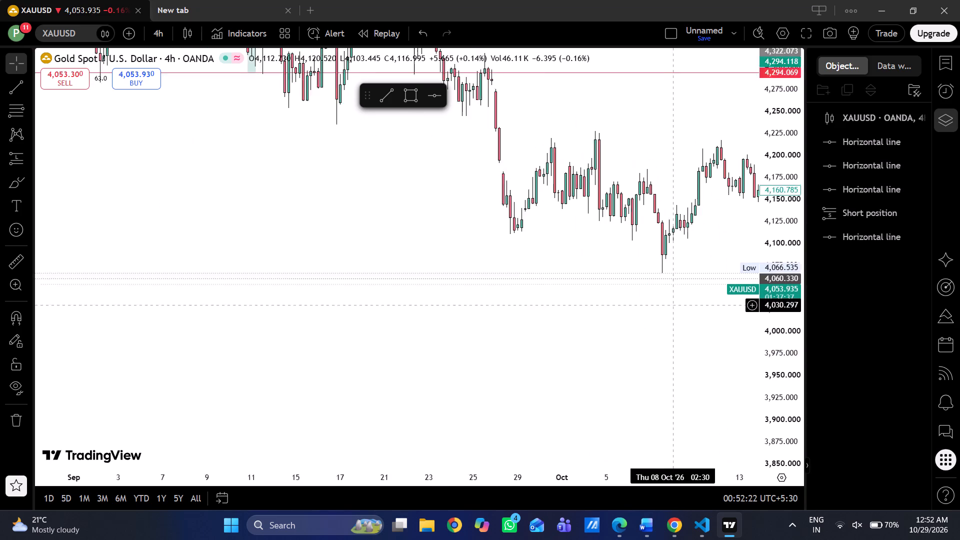
drag(680, 358, 274, 291)
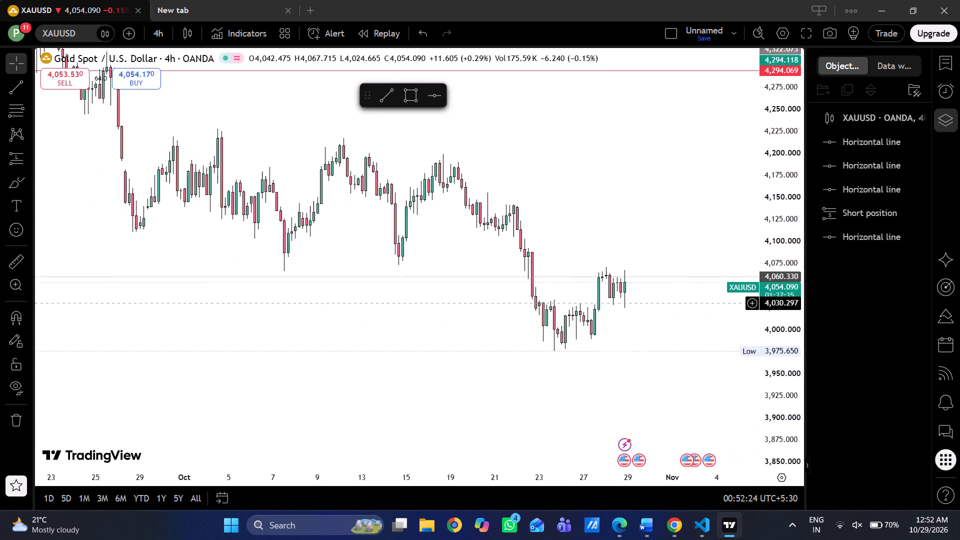
drag(274, 291, 179, 279)
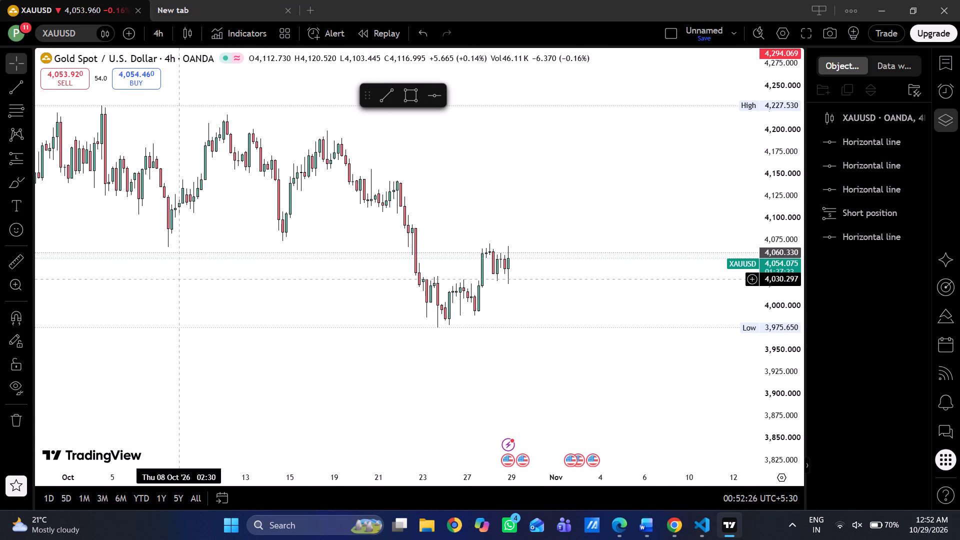
Set the XAUUSD chart's interval to 1 week and examine the long-term trend from 2025 through 2026.
click(162, 35)
scroll(208, 266, down, 2)
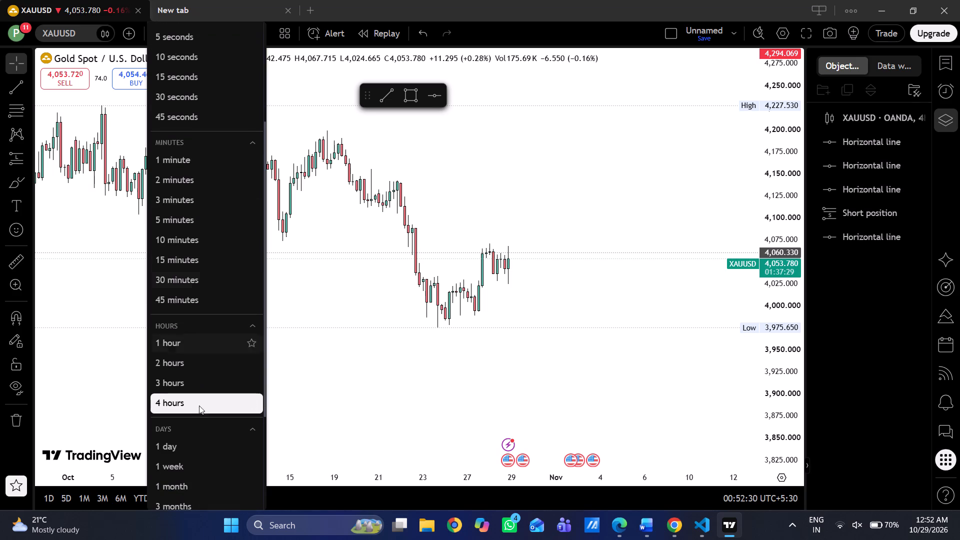
click(189, 468)
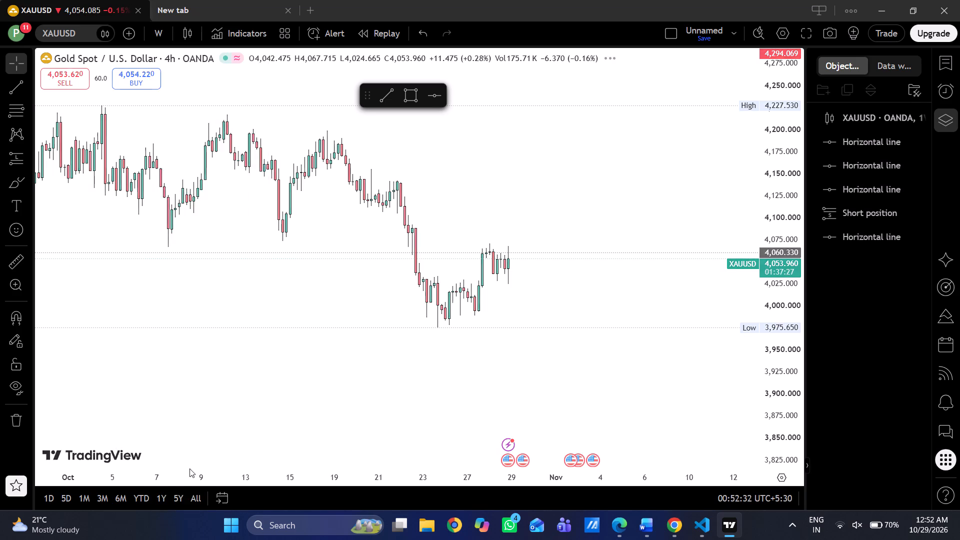
scroll(783, 143, up, 8)
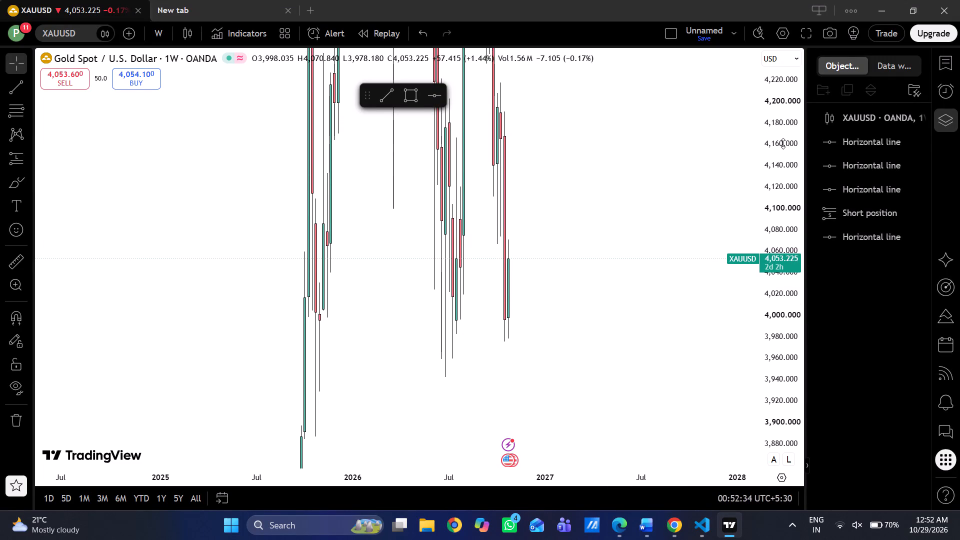
scroll(783, 143, down, 20)
scroll(783, 143, down, 1)
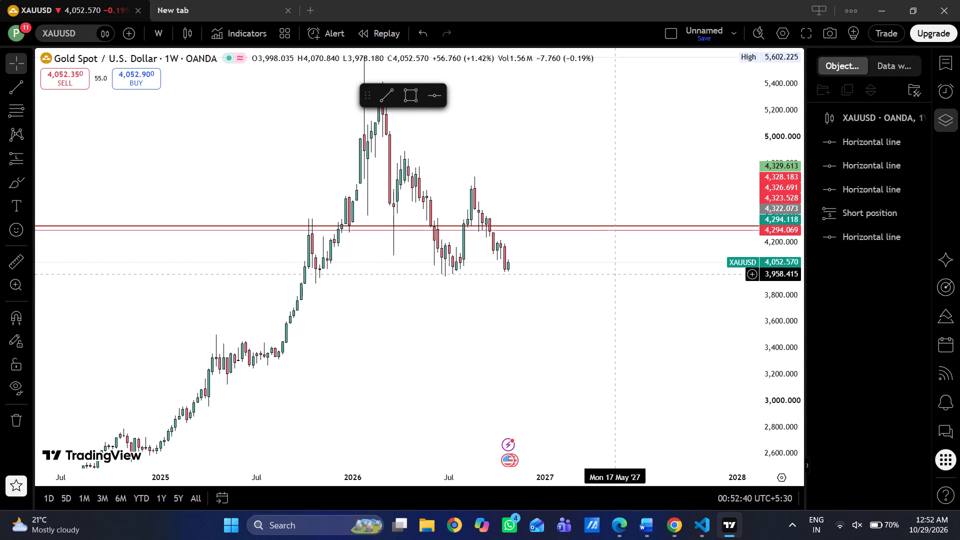
click(167, 35)
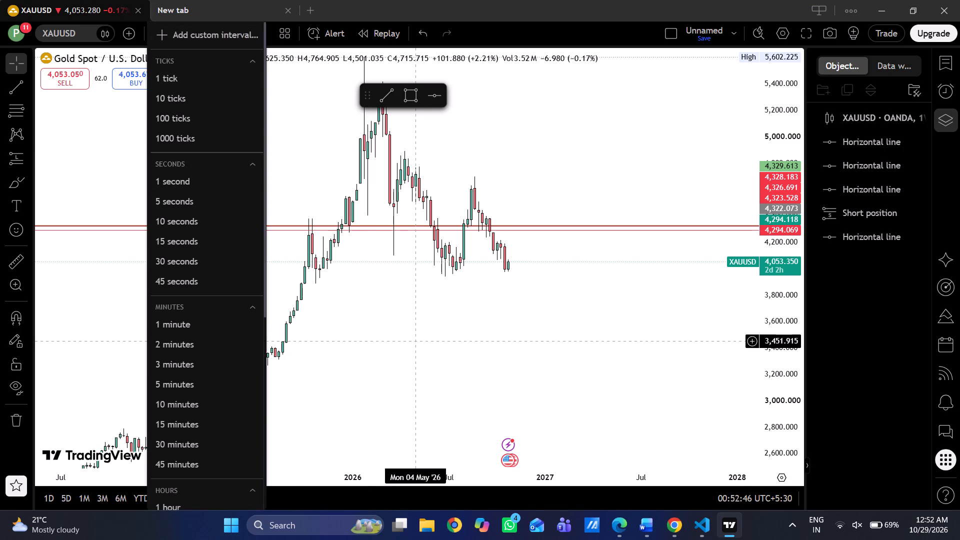
click(415, 341)
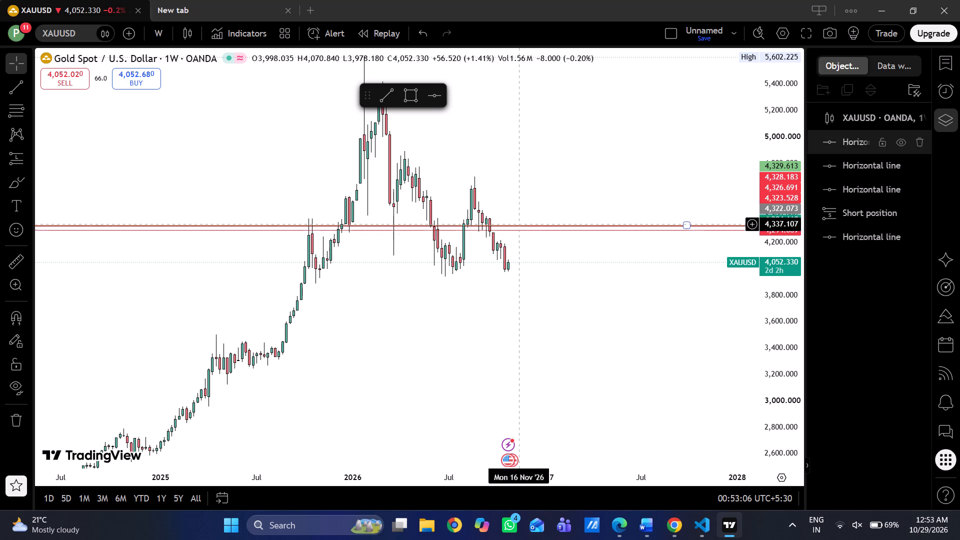
Set the XAUUSD chart's interval to 1 day.
click(160, 31)
scroll(186, 438, down, 1)
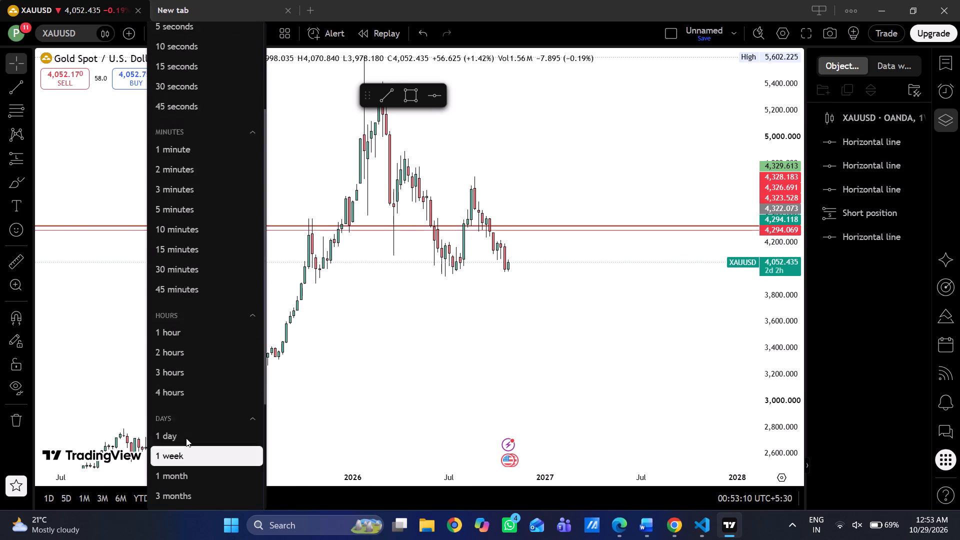
scroll(186, 438, down, 1)
click(183, 404)
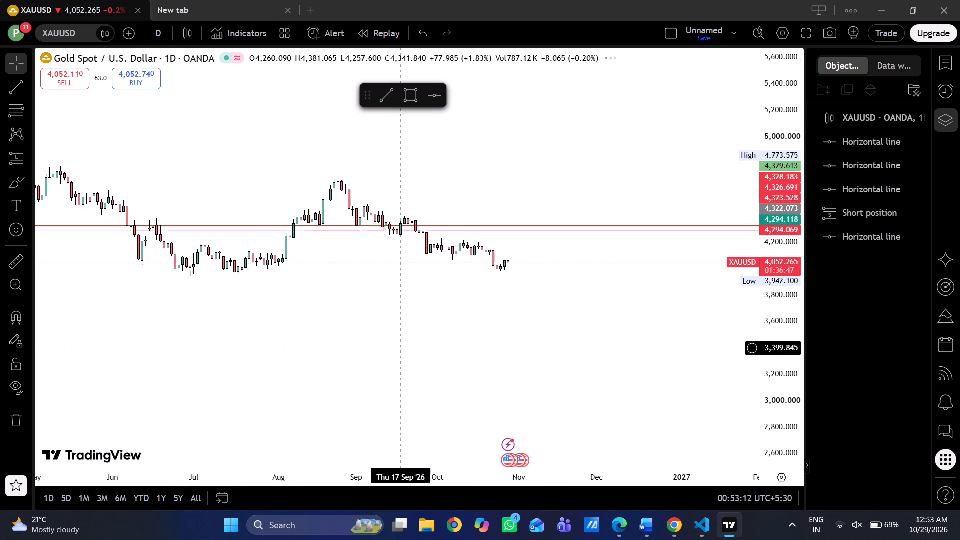
Examine gold's daily price trend from late 2025 through October 2026 on the XAUUSD chart.
scroll(401, 348, down, 3)
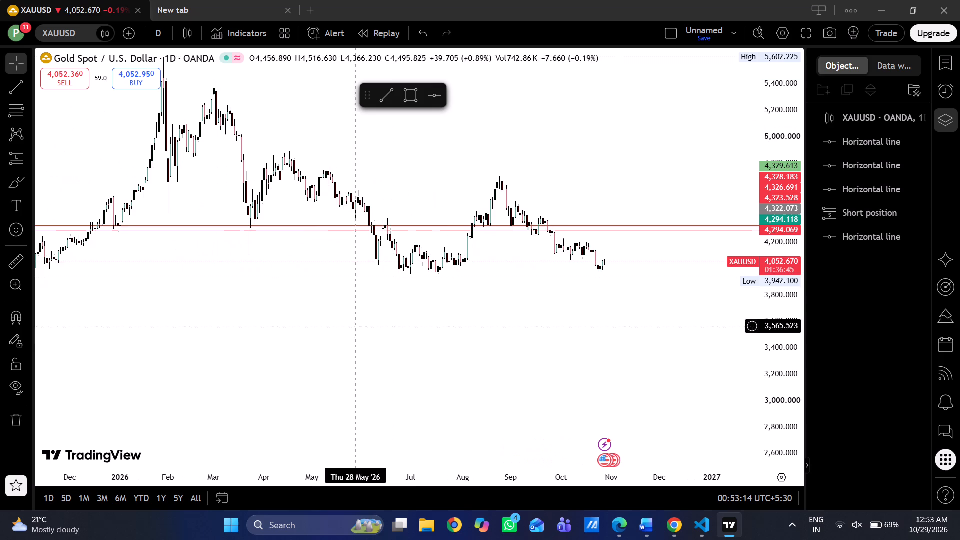
drag(305, 283, 335, 330)
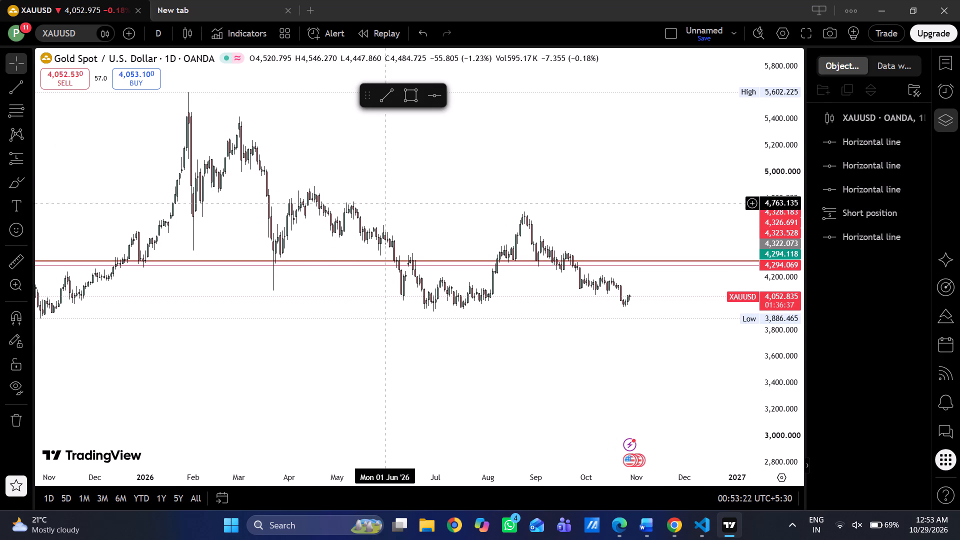
drag(553, 312, 421, 265)
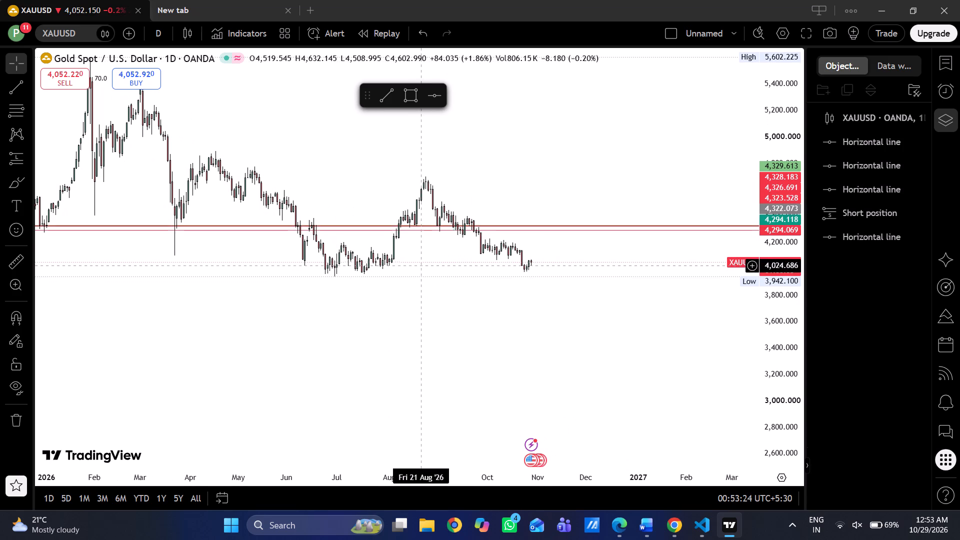
Set the XAUUSD chart's interval to 4 hours.
click(158, 35)
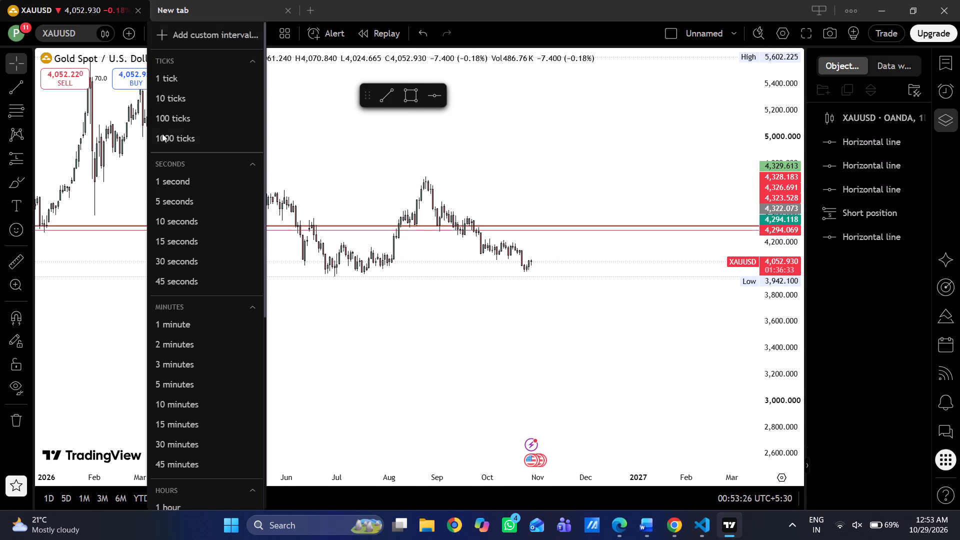
scroll(182, 307, down, 2)
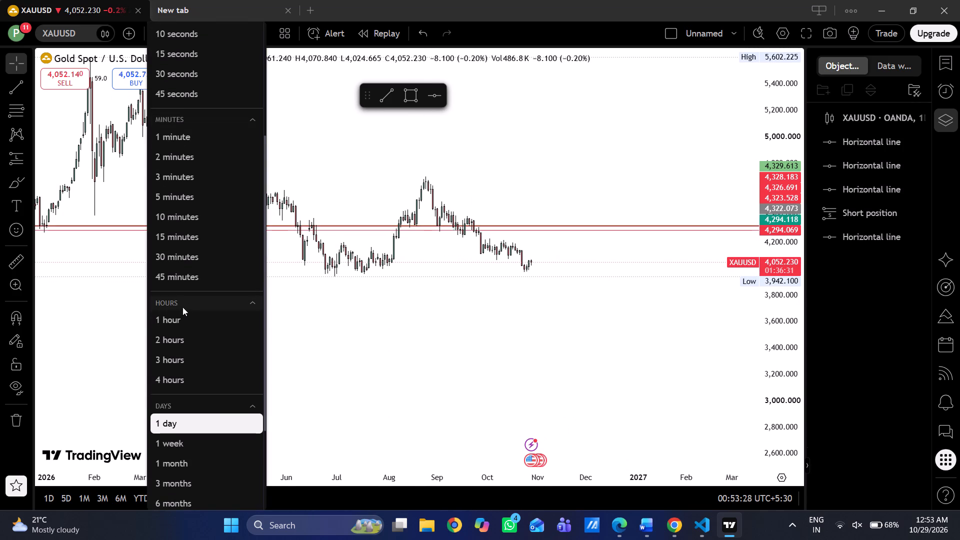
click(179, 380)
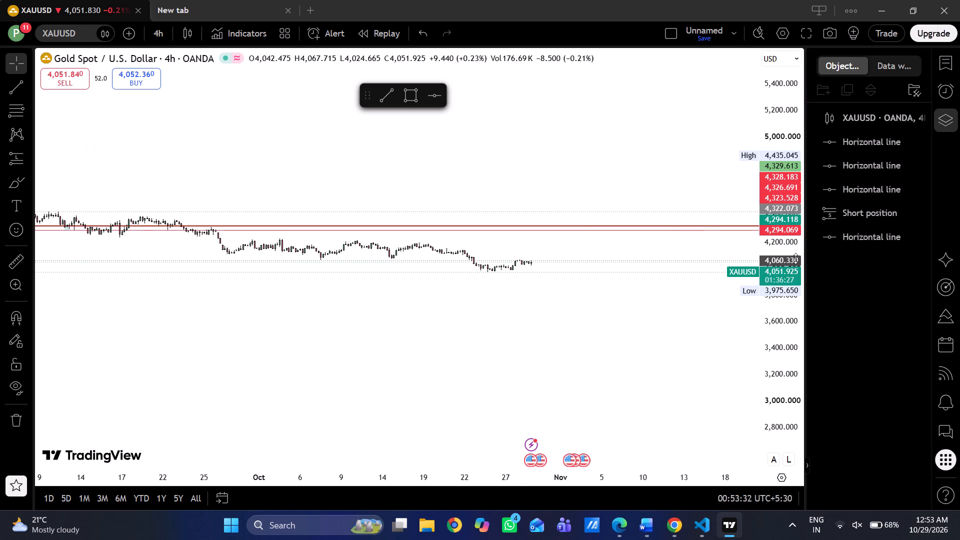
Examine the 4-hour price swings from mid-September through late October on an expanded price scale.
scroll(794, 243, down, 5)
scroll(794, 243, up, 8)
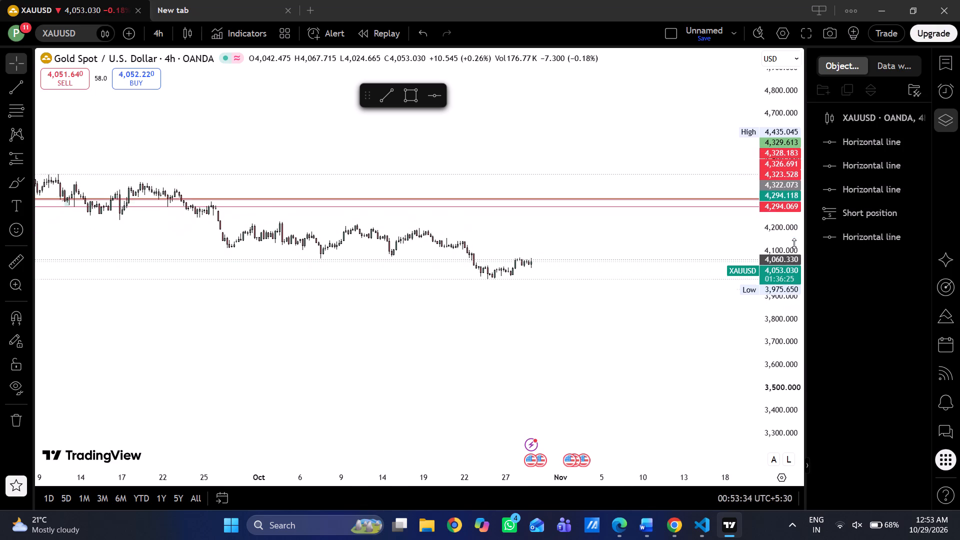
scroll(794, 243, up, 11)
drag(578, 194, 508, 201)
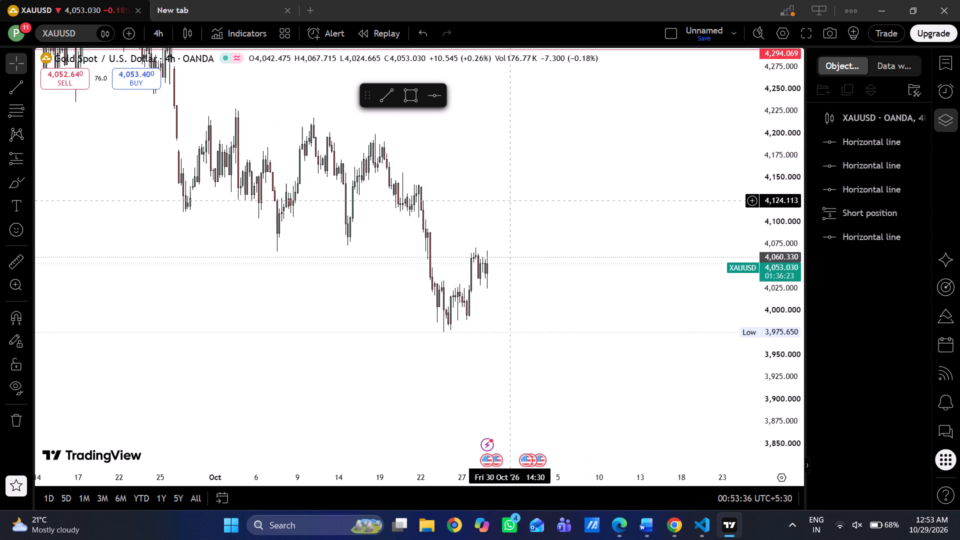
drag(508, 201, 506, 202)
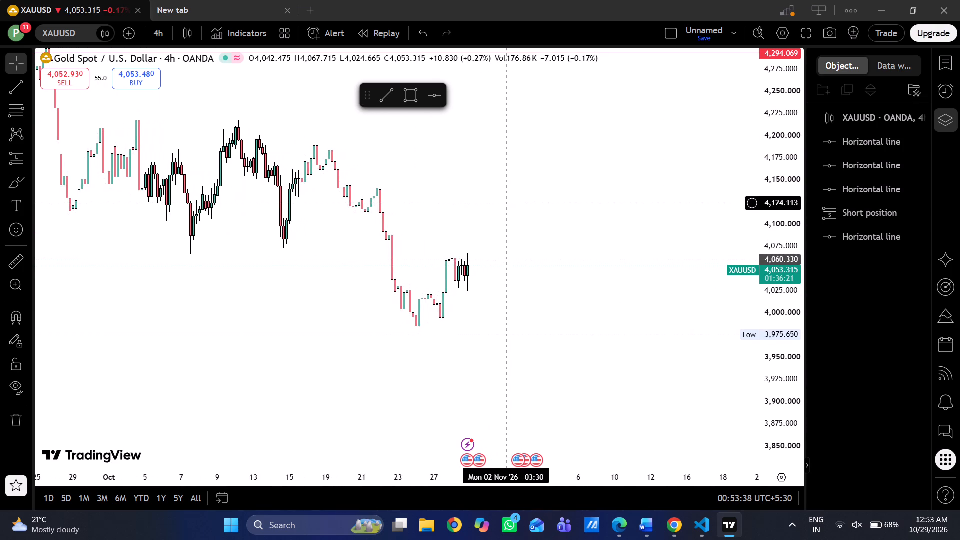
drag(224, 125, 394, 175)
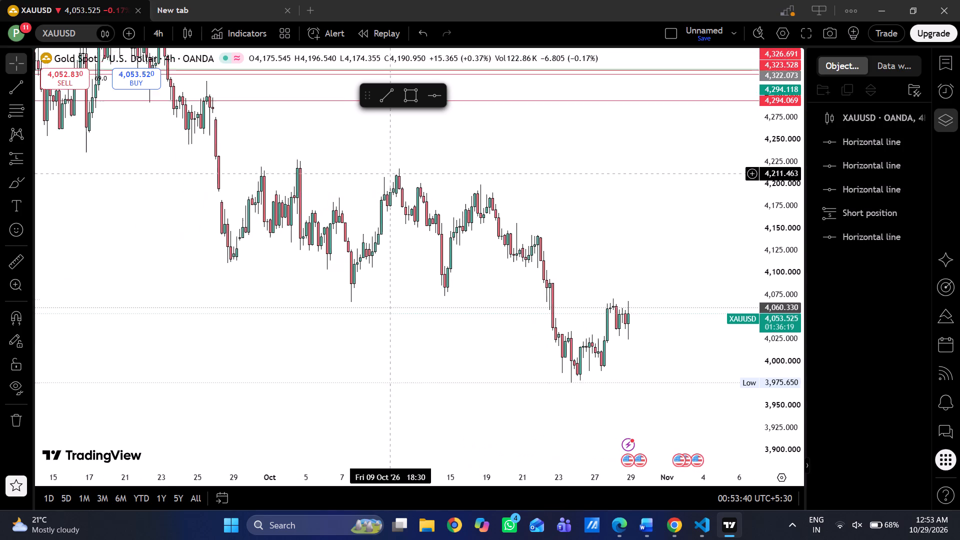
drag(394, 175, 389, 188)
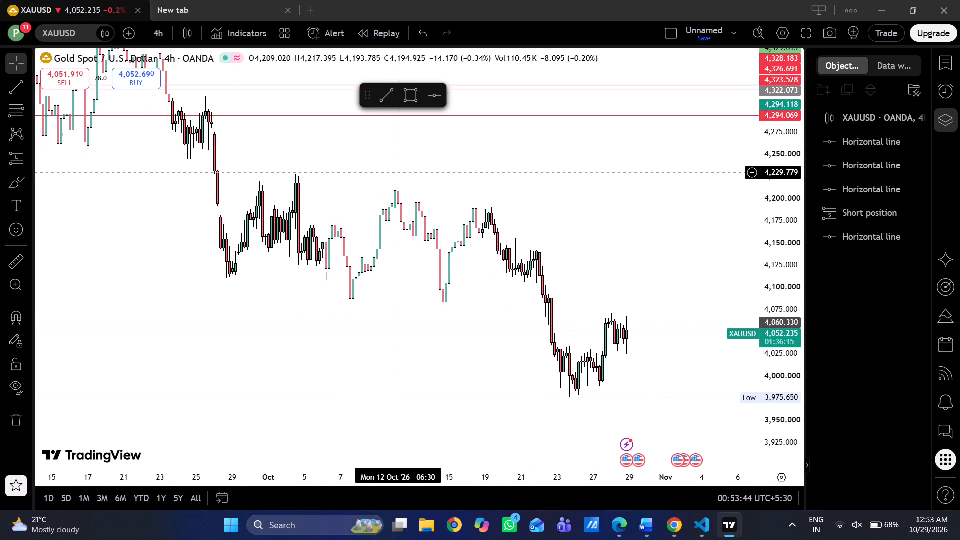
drag(397, 172, 341, 169)
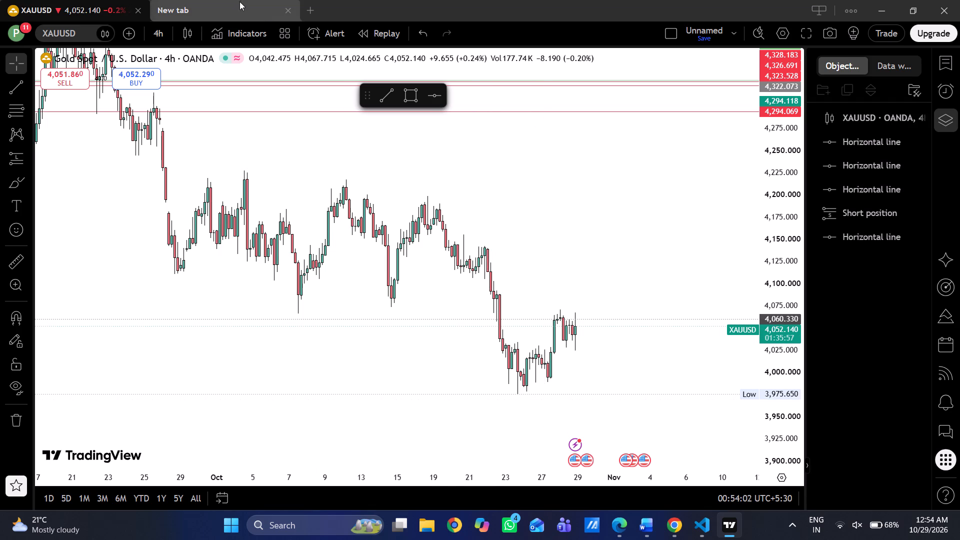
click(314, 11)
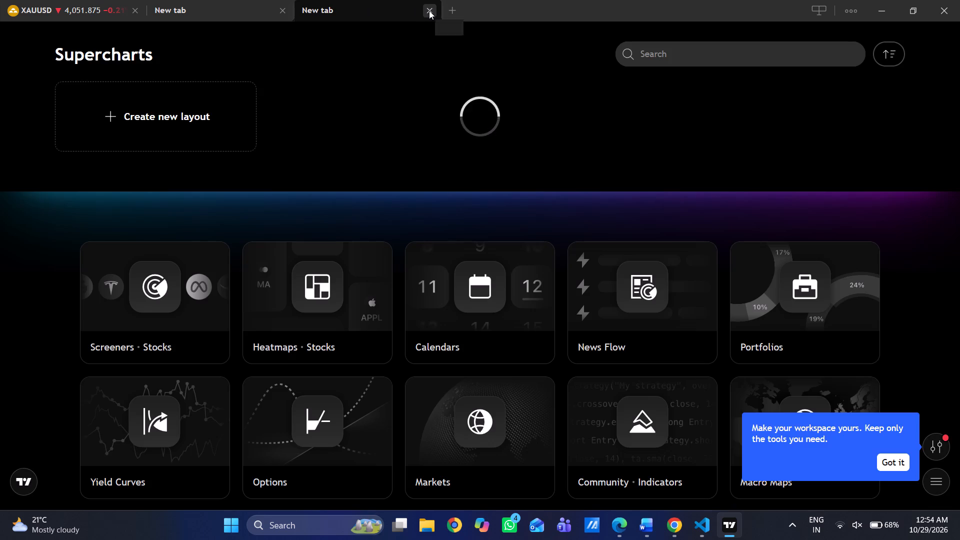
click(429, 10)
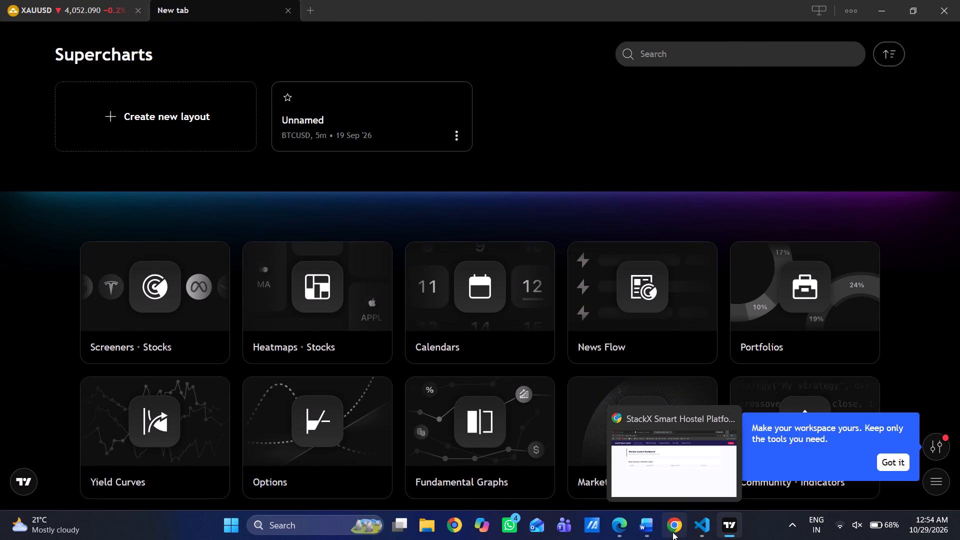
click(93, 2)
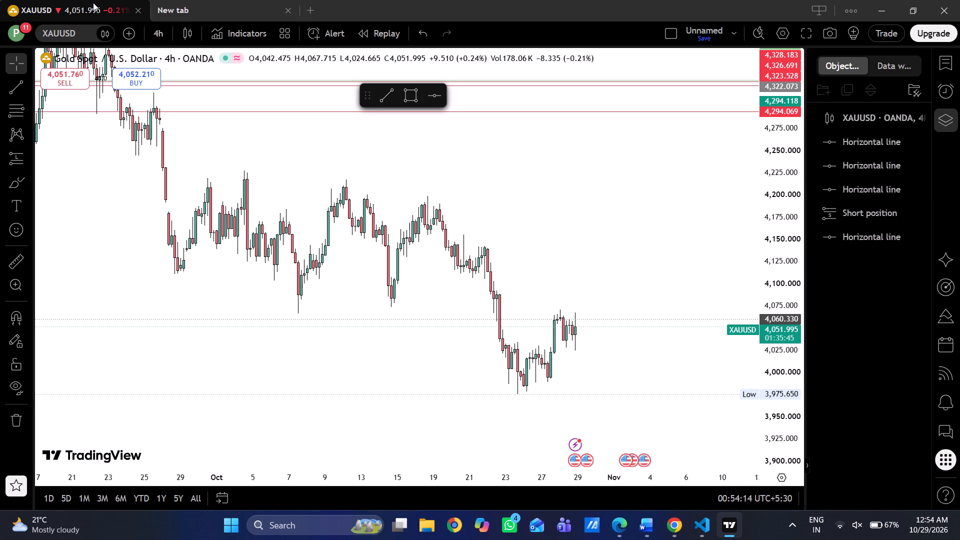
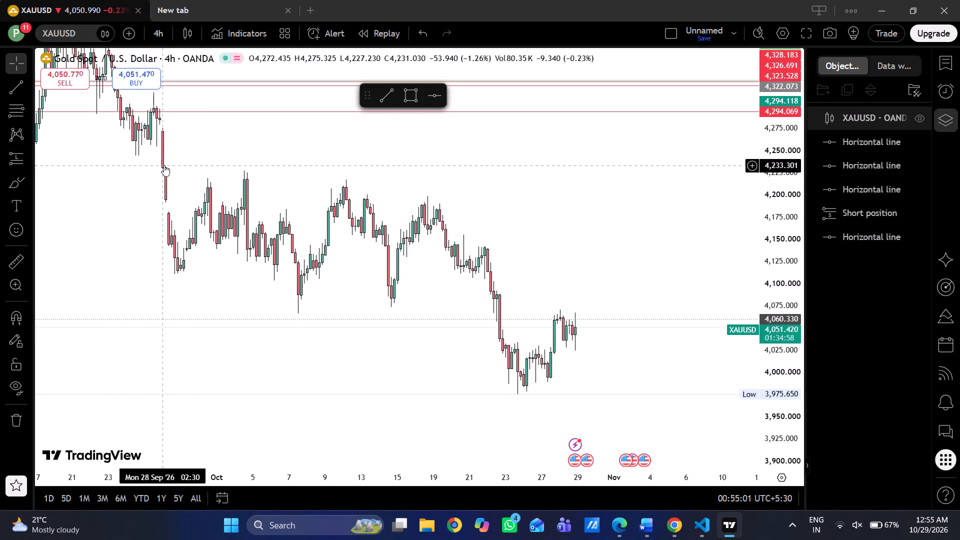
Examine gold's 4-hour price action from August through late October, focusing on the October swings and recent lows.
drag(164, 165, 342, 268)
scroll(639, 217, down, 2)
scroll(639, 217, up, 2)
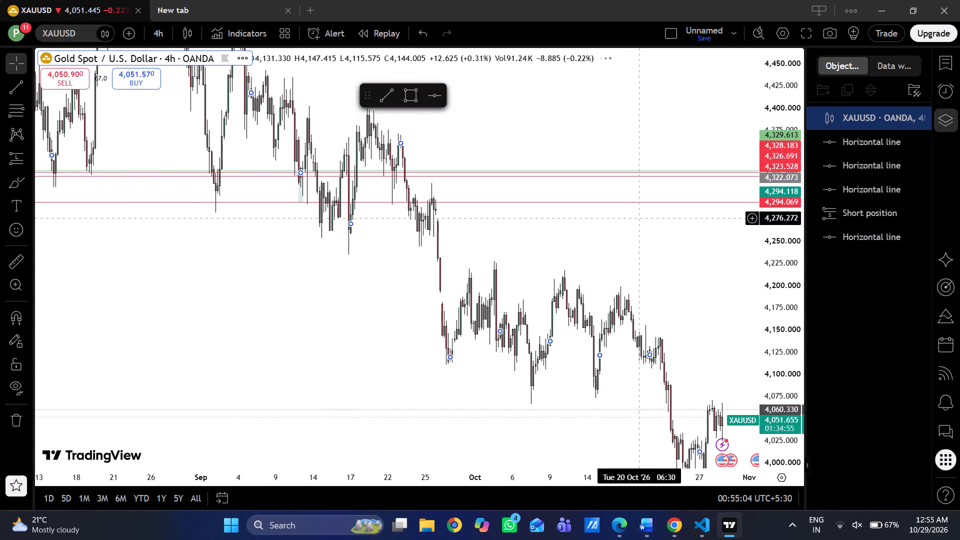
scroll(639, 217, up, 2)
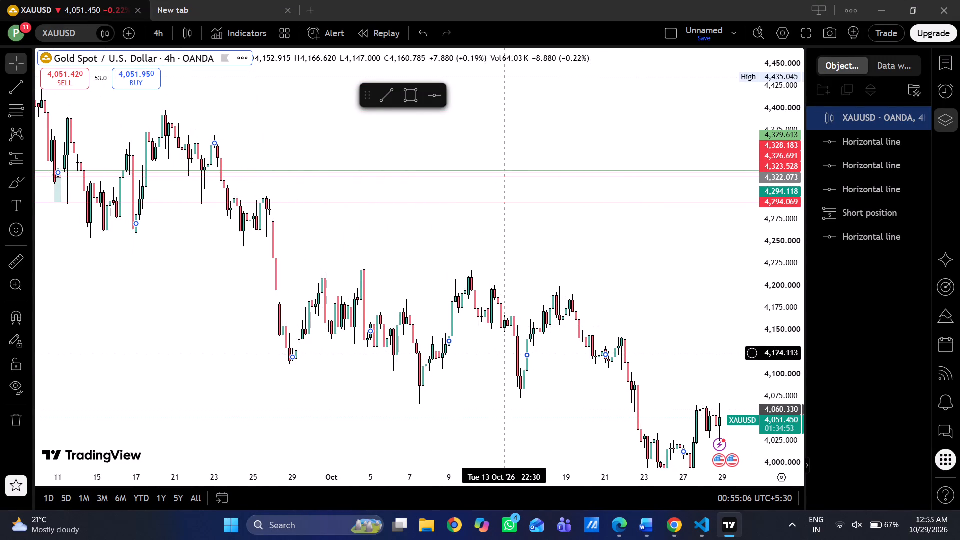
drag(500, 280, 322, 165)
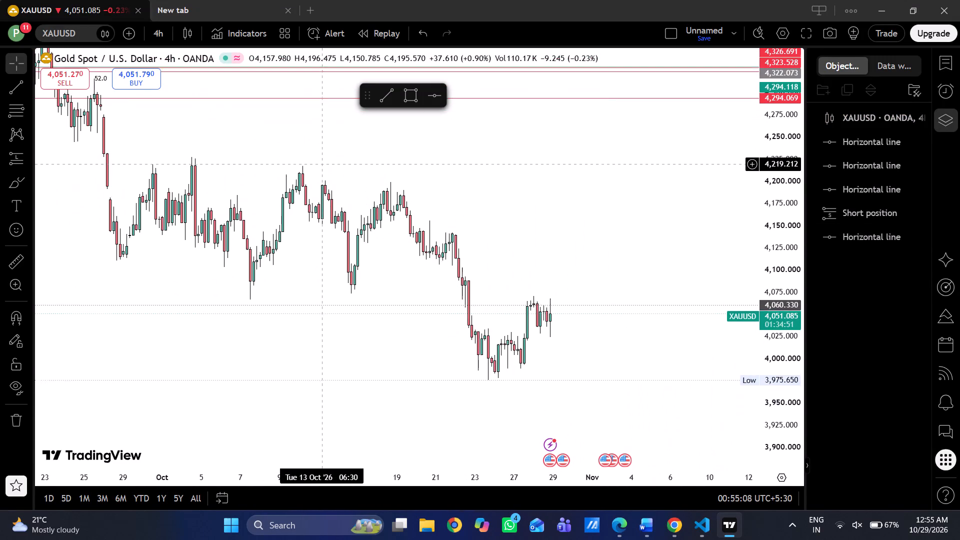
drag(322, 165, 322, 166)
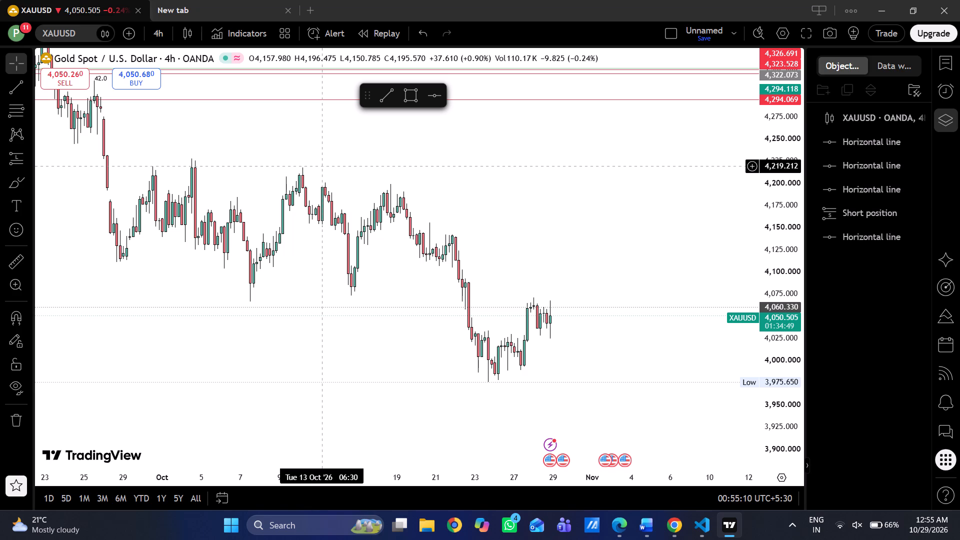
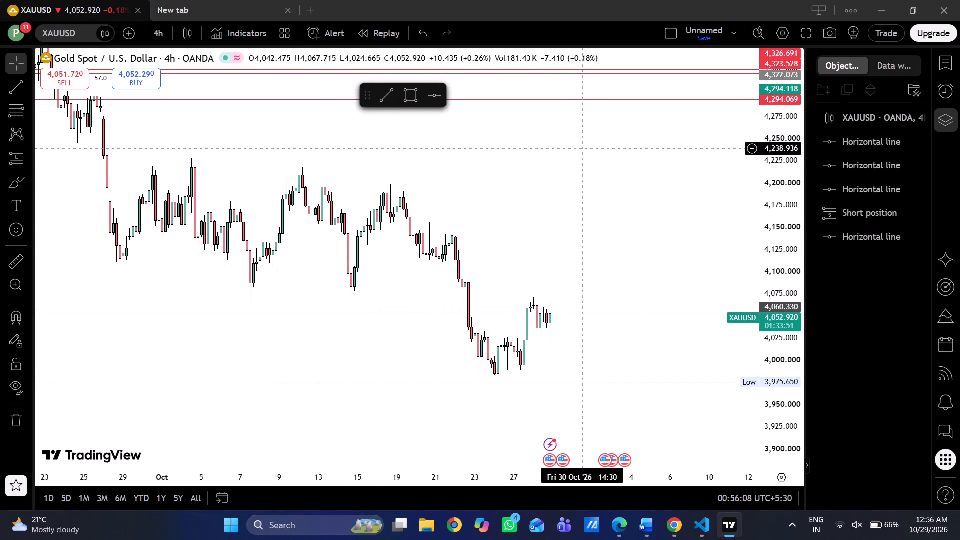
Draw a nearly horizontal trendline across the October swing highs at about 4,223, from 30 Sep to 23 Oct.
click(18, 81)
drag(156, 162, 269, 169)
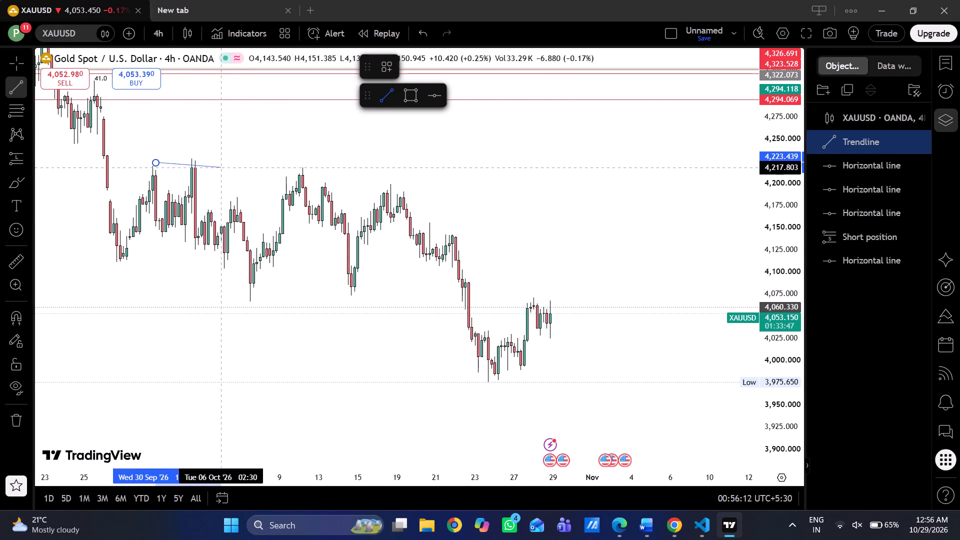
drag(269, 169, 489, 163)
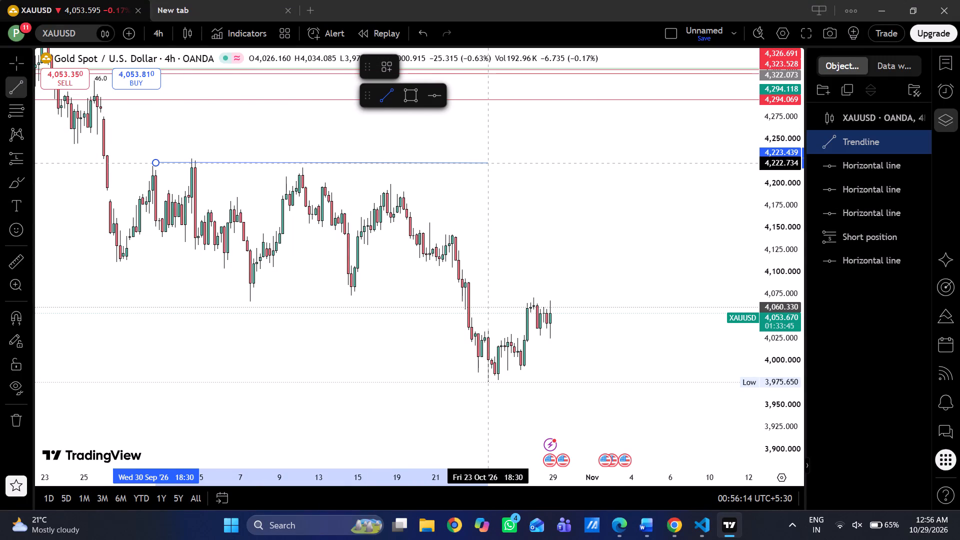
drag(489, 163, 490, 162)
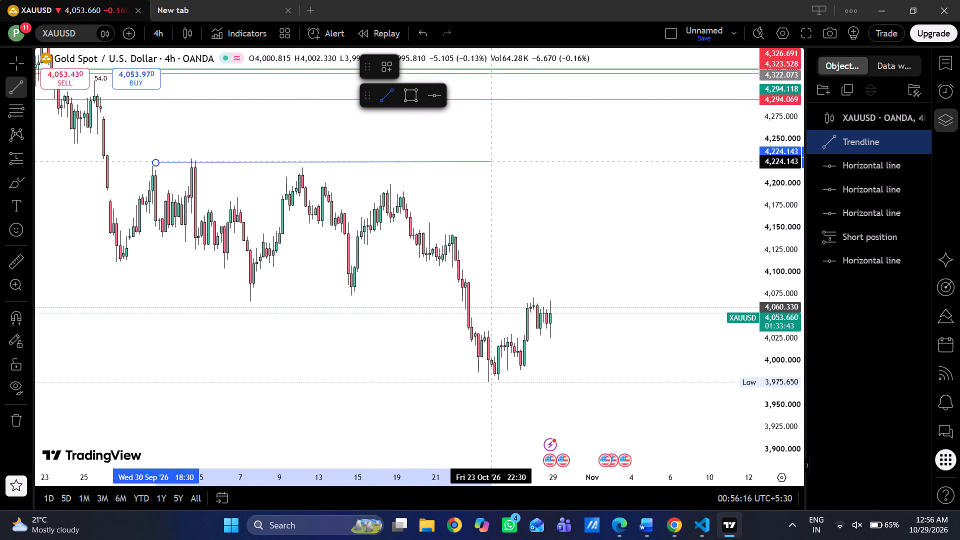
drag(490, 162, 490, 162)
click(490, 162)
click(465, 226)
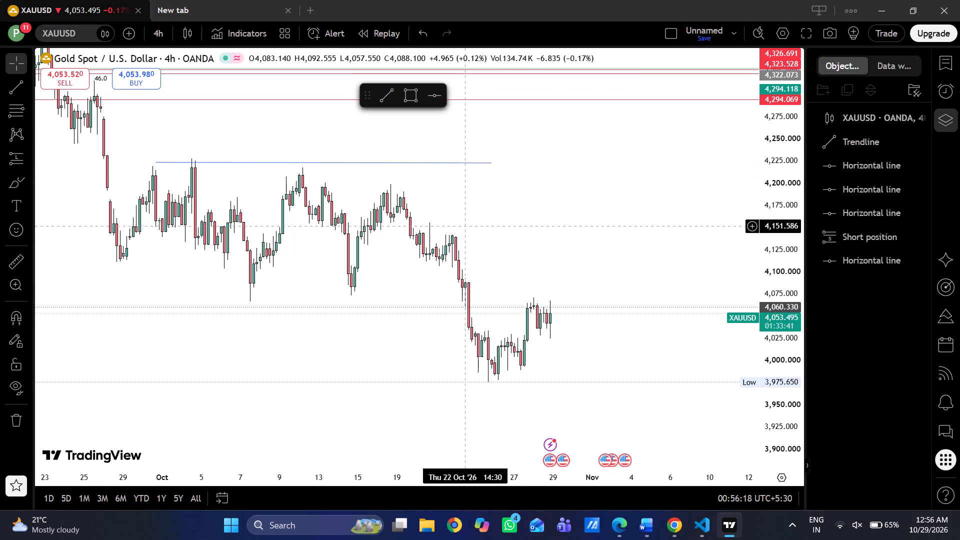
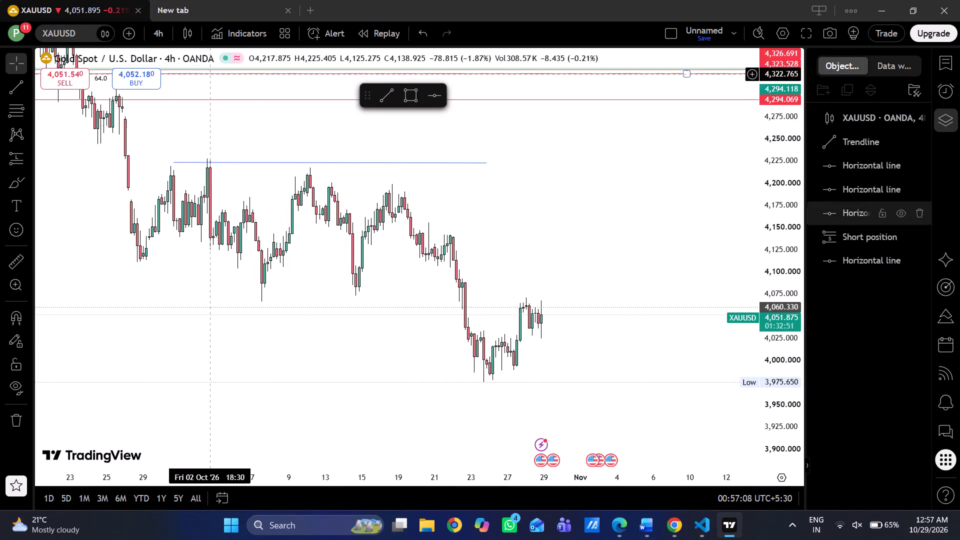
Examine gold's 4-hour price history from July to October 2026 against the marked horizontal levels and the October trendline.
scroll(264, 140, right, 1)
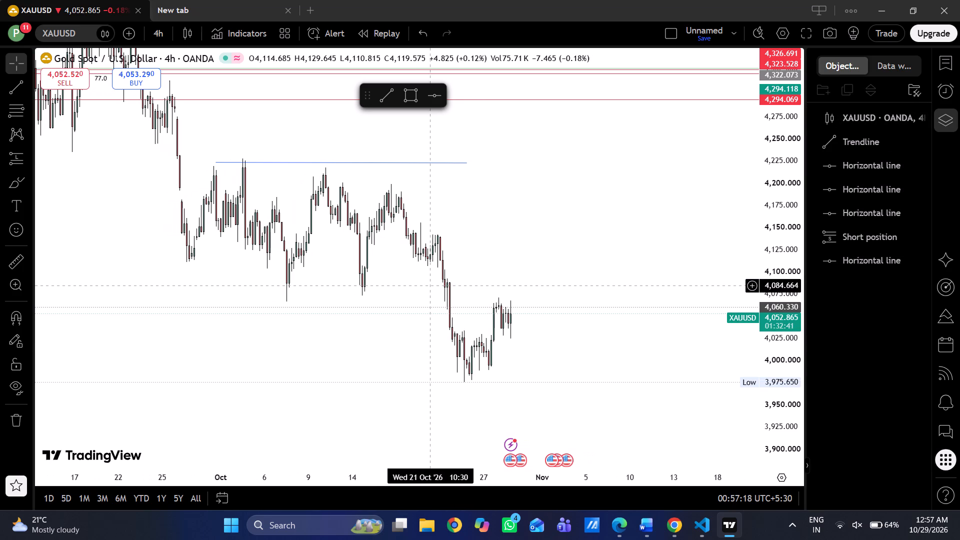
drag(175, 355, 541, 280)
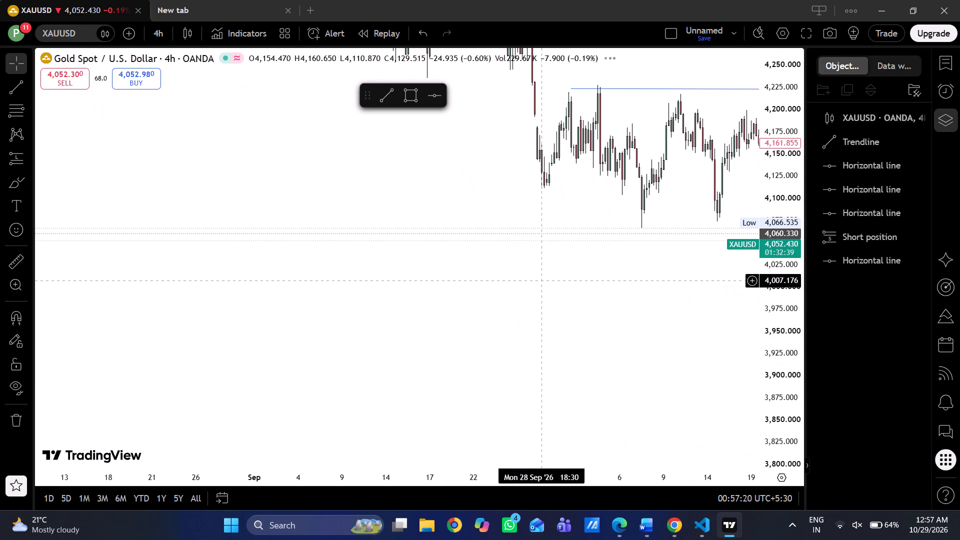
scroll(541, 280, up, 1)
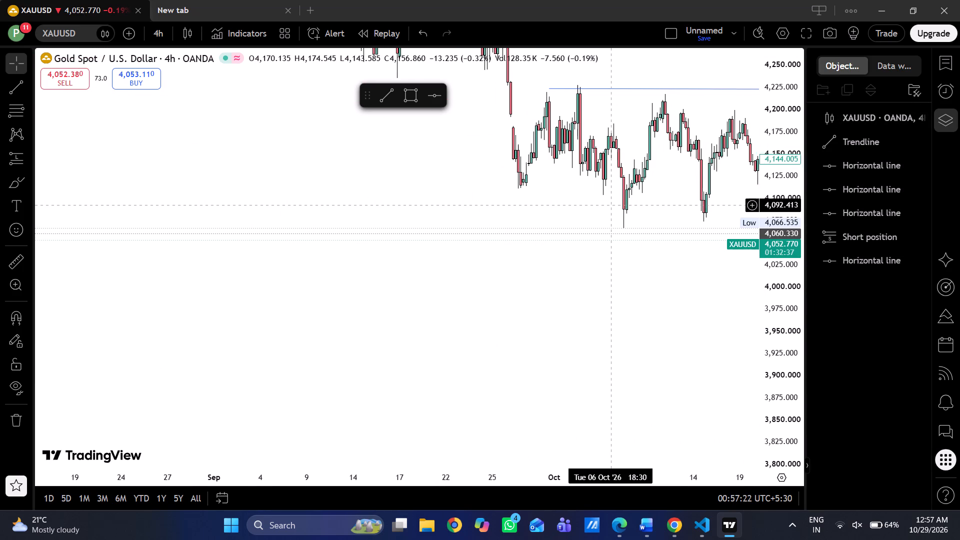
scroll(611, 204, right, 1)
drag(785, 157, 827, 396)
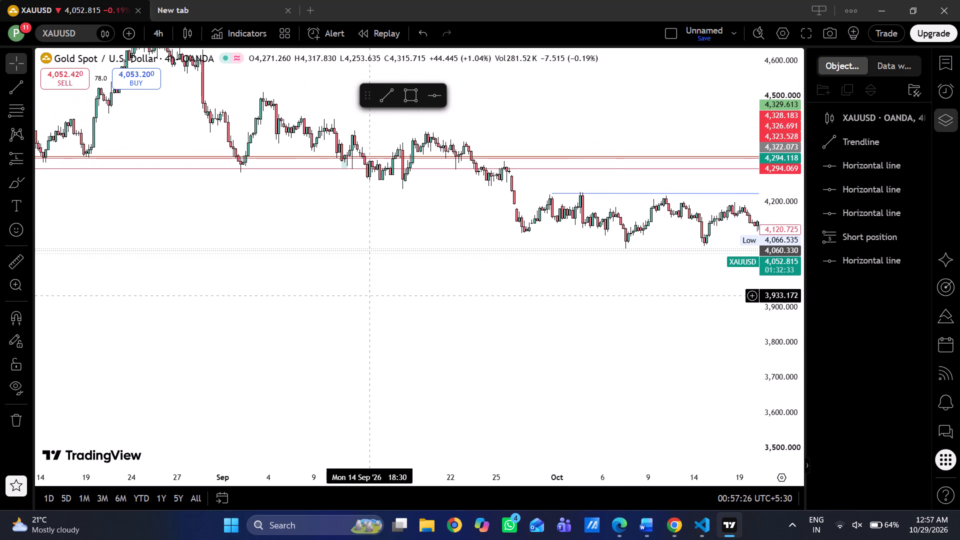
drag(369, 294, 772, 257)
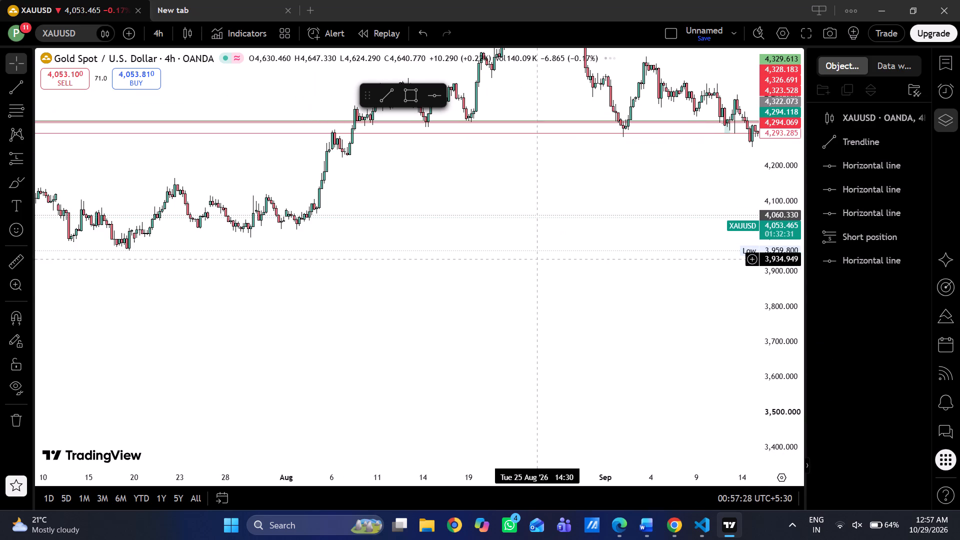
drag(528, 262, 286, 265)
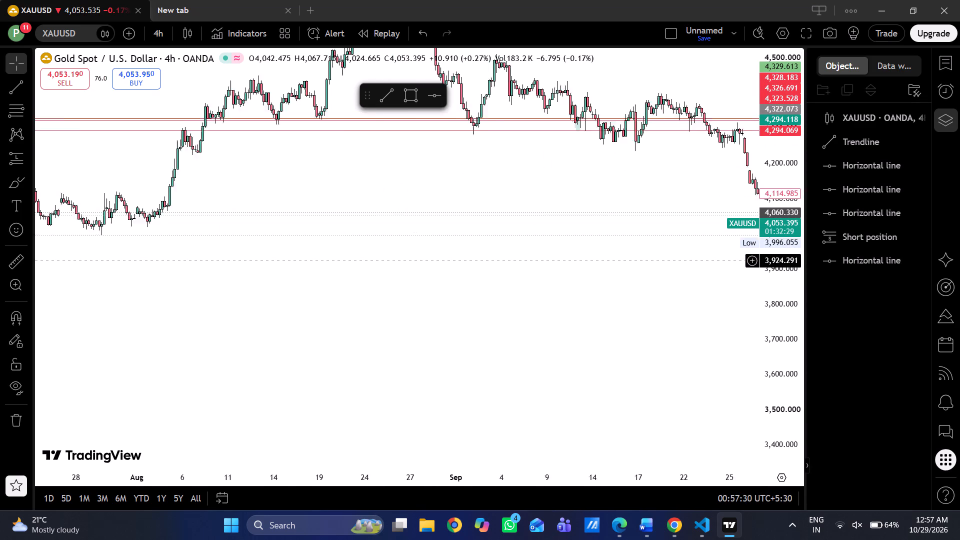
drag(286, 265, 253, 270)
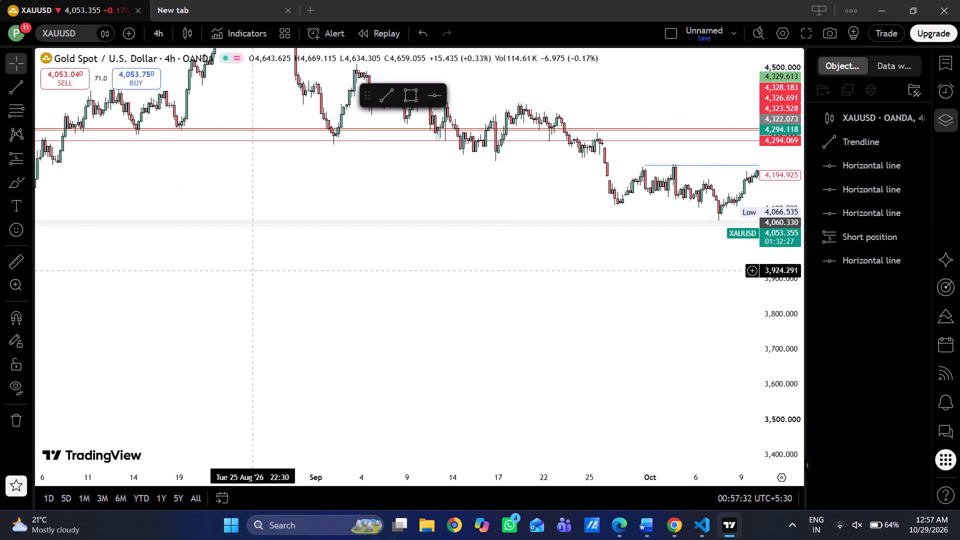
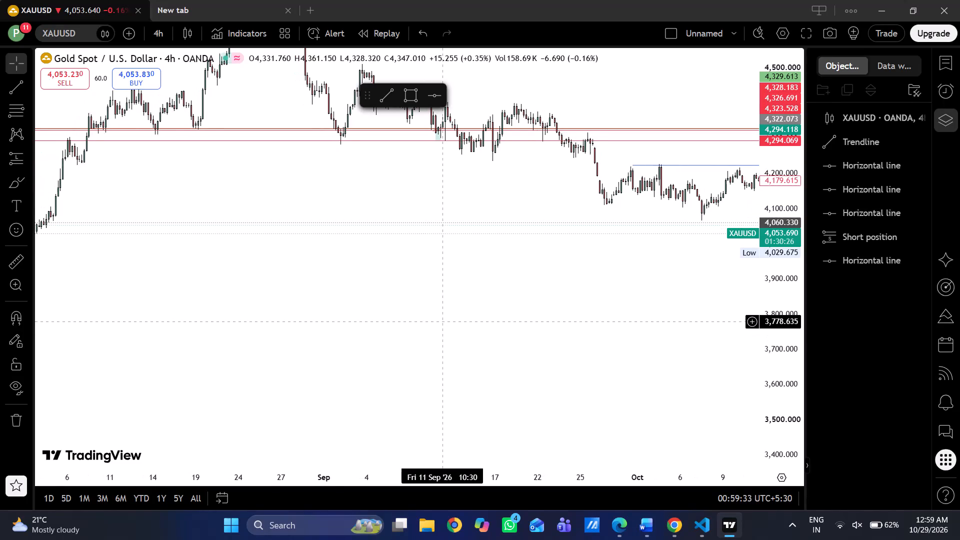
Examine gold's 4-hour price action from July to late October 2026 against the horizontal levels and the October trendline.
scroll(442, 321, right, 1)
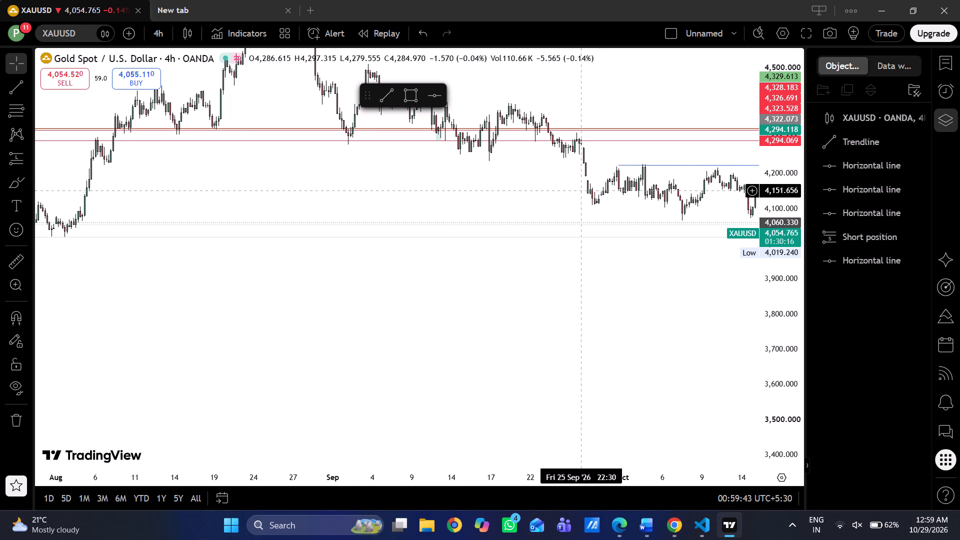
drag(418, 305, 31, 302)
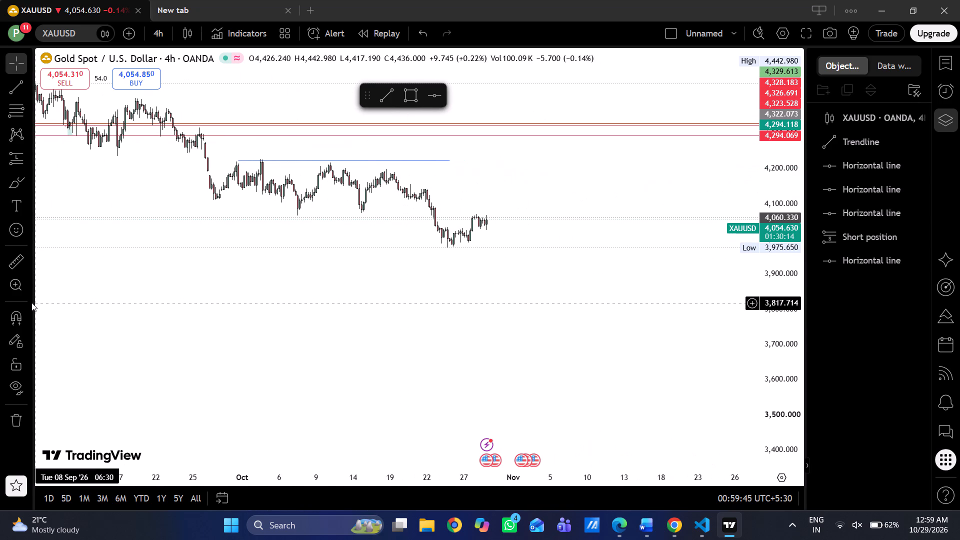
scroll(405, 243, down, 1)
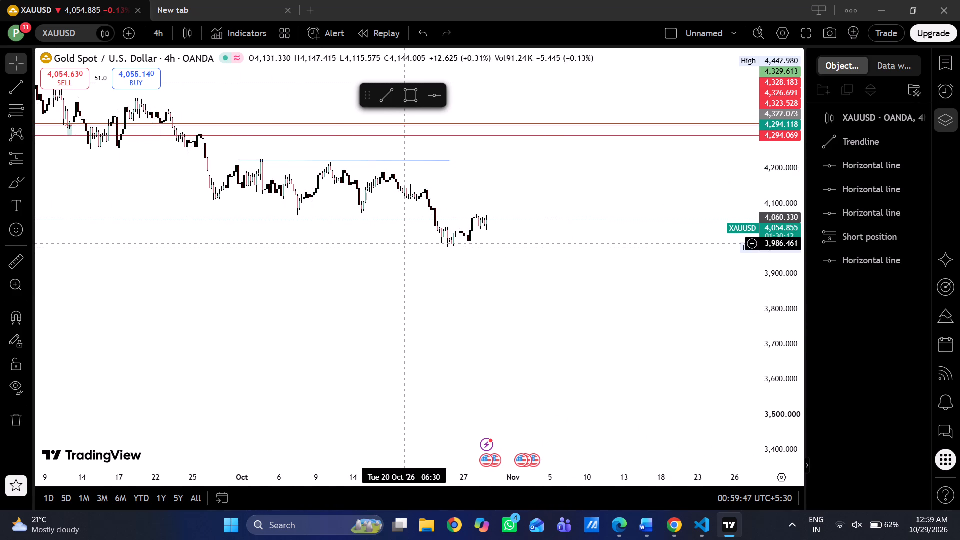
scroll(405, 243, down, 1)
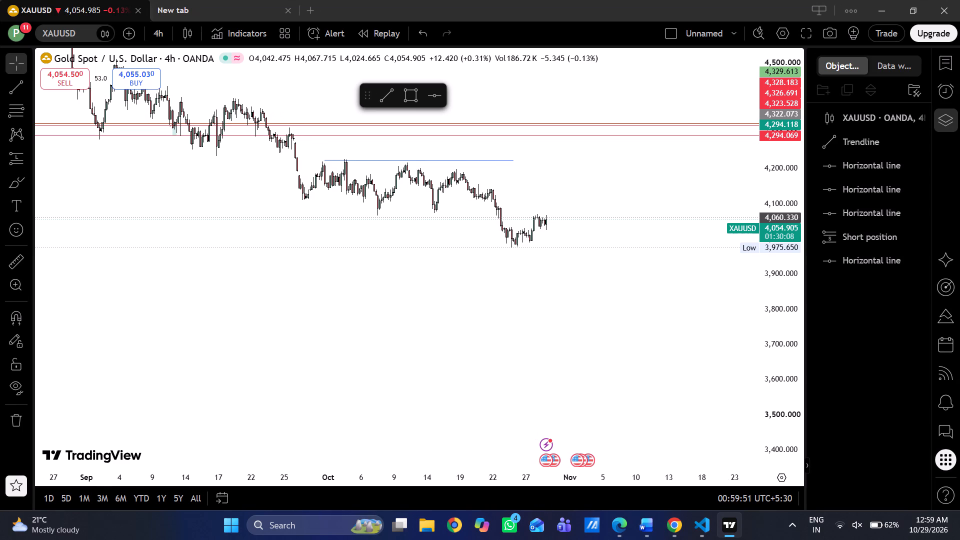
right_click(405, 243)
drag(785, 181, 779, 0)
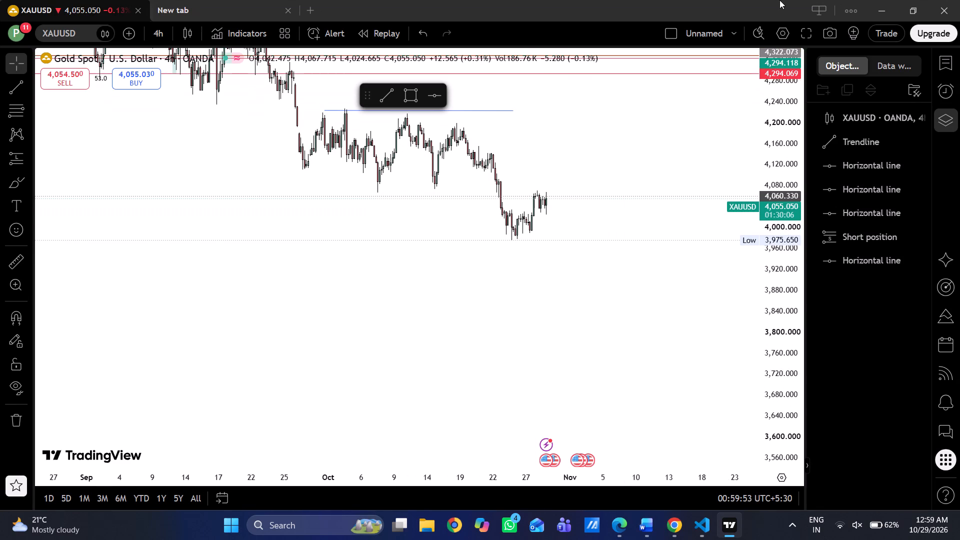
drag(779, 0, 780, 0)
drag(788, 191, 780, 35)
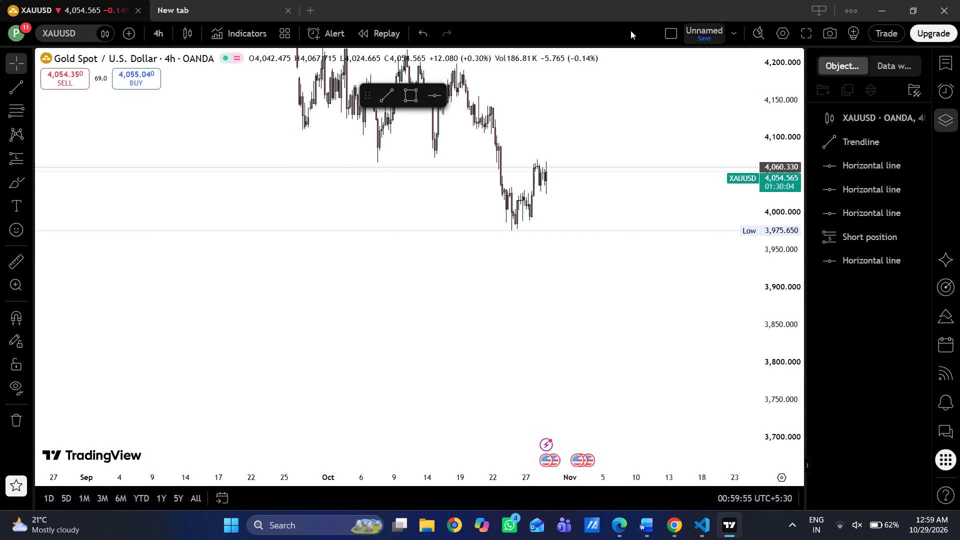
drag(543, 122, 706, 318)
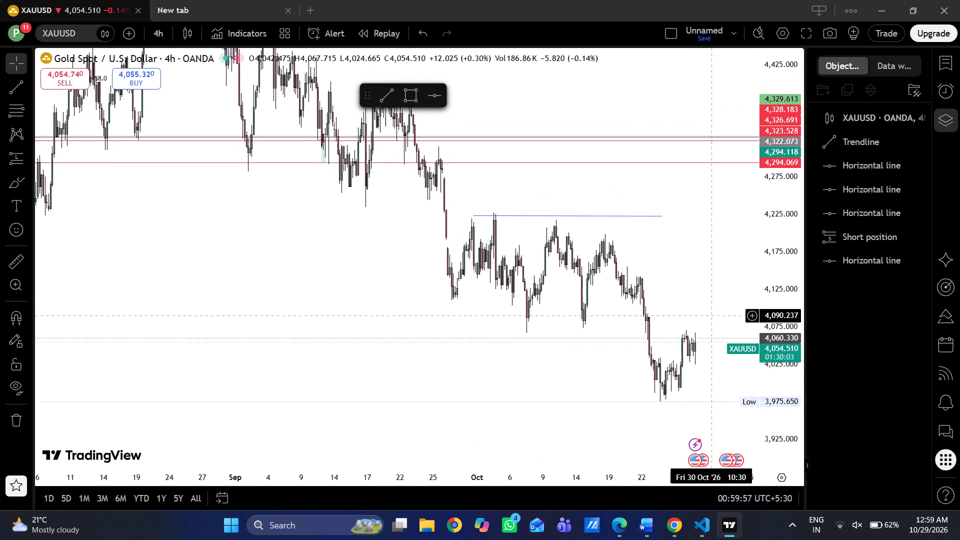
drag(706, 318, 494, 259)
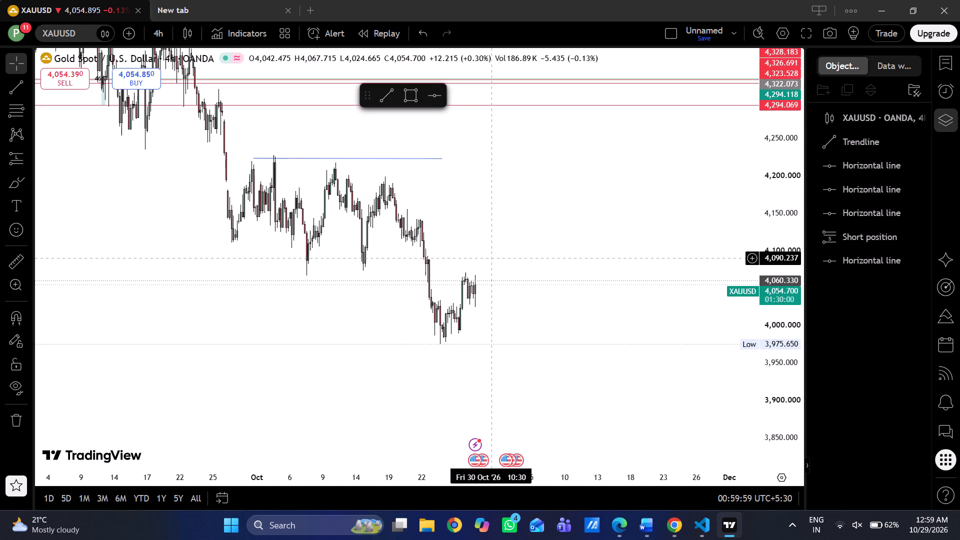
drag(494, 259, 792, 267)
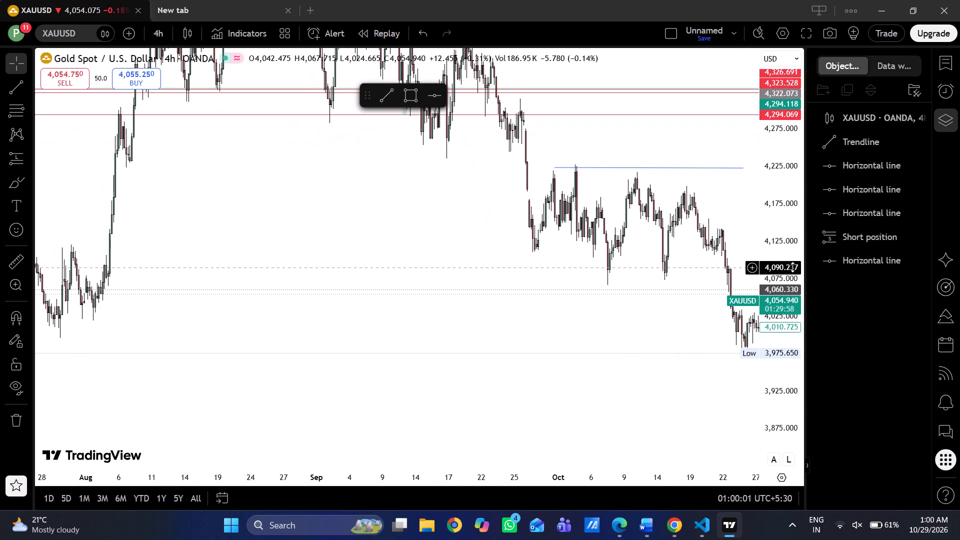
drag(792, 267, 777, 246)
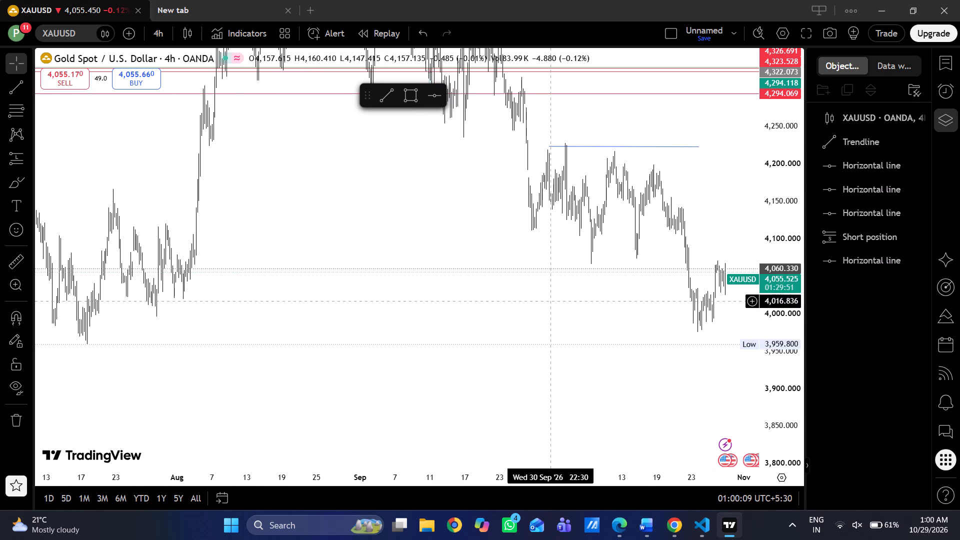
drag(550, 301, 292, 302)
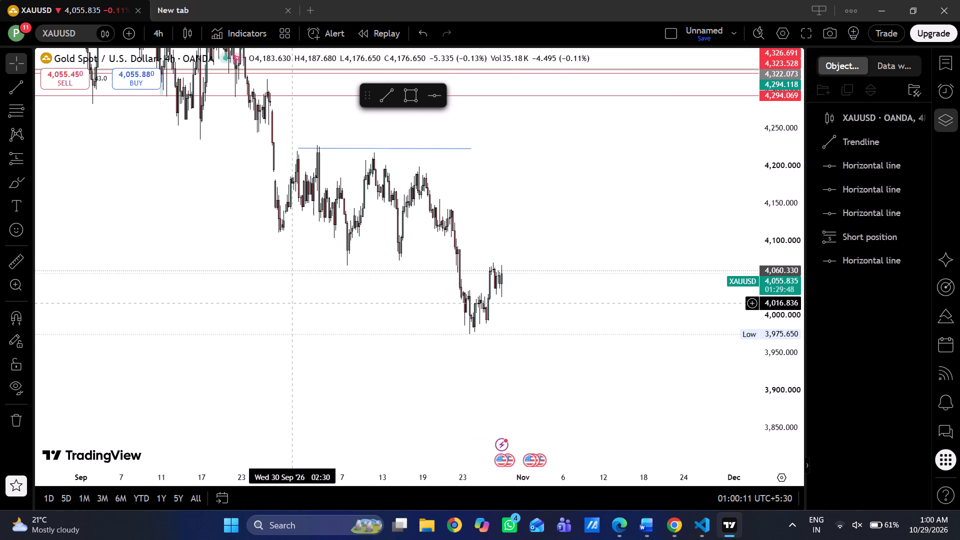
Draw a descending trendline beneath the swing lows from about 4,112 on 28 September to about 3,883 on 16 November 2026.
scroll(292, 302, left, 1)
drag(185, 287, 462, 337)
click(390, 100)
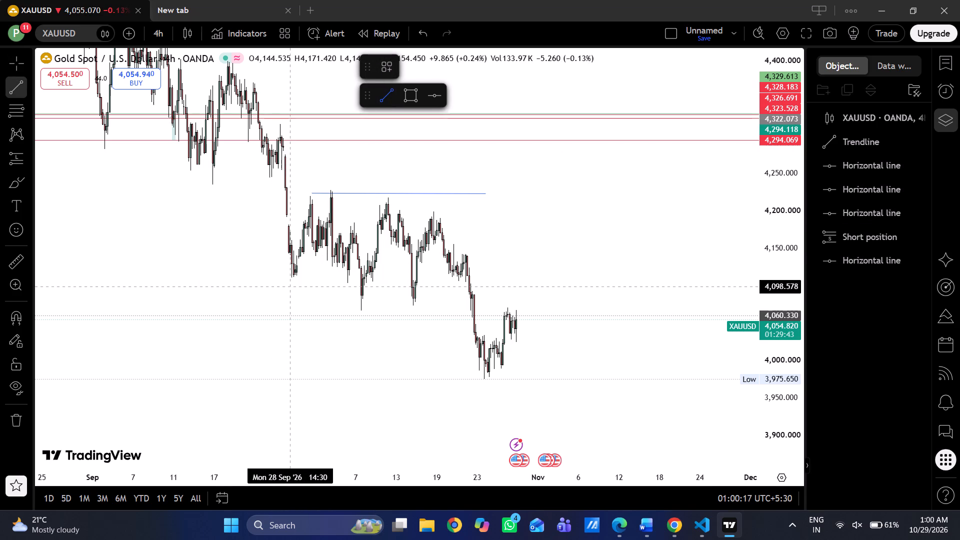
drag(291, 276, 442, 340)
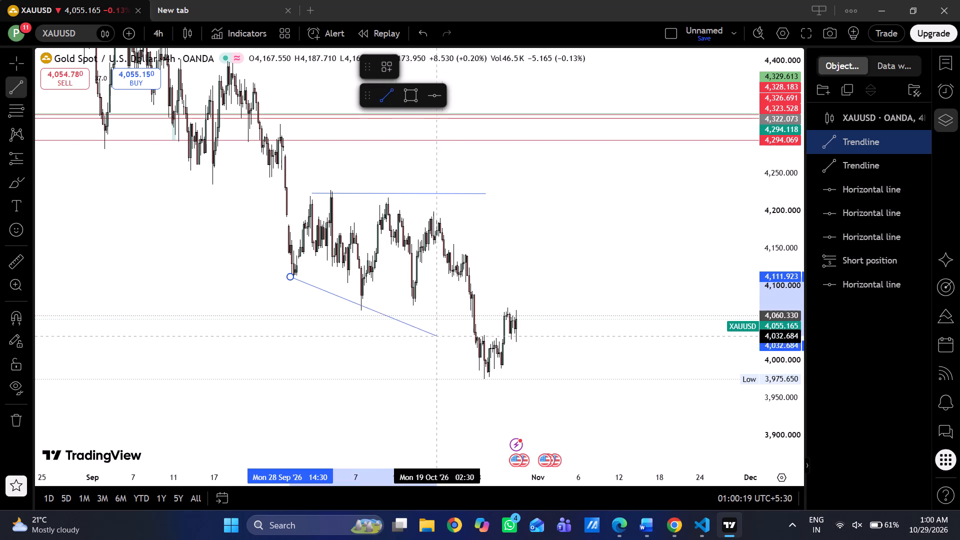
drag(442, 340, 575, 434)
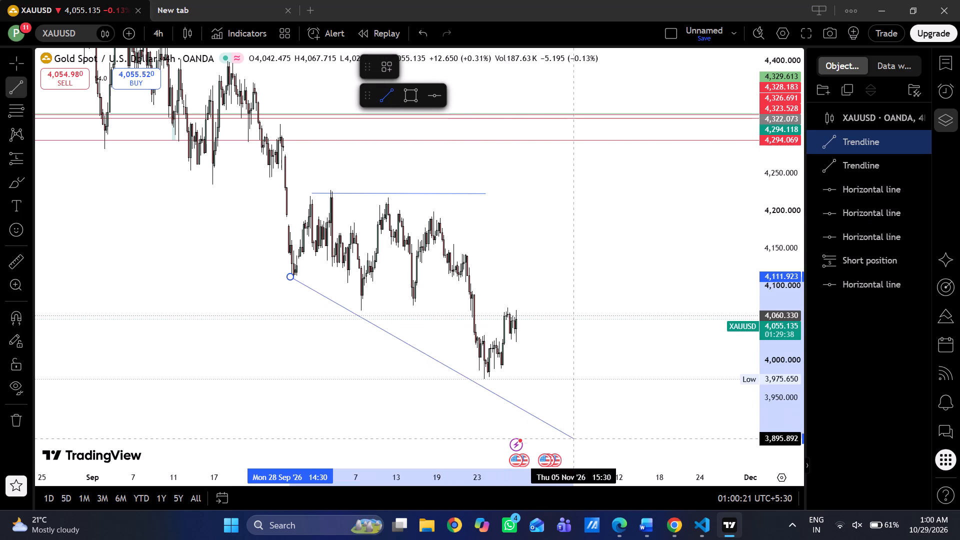
drag(575, 434, 678, 429)
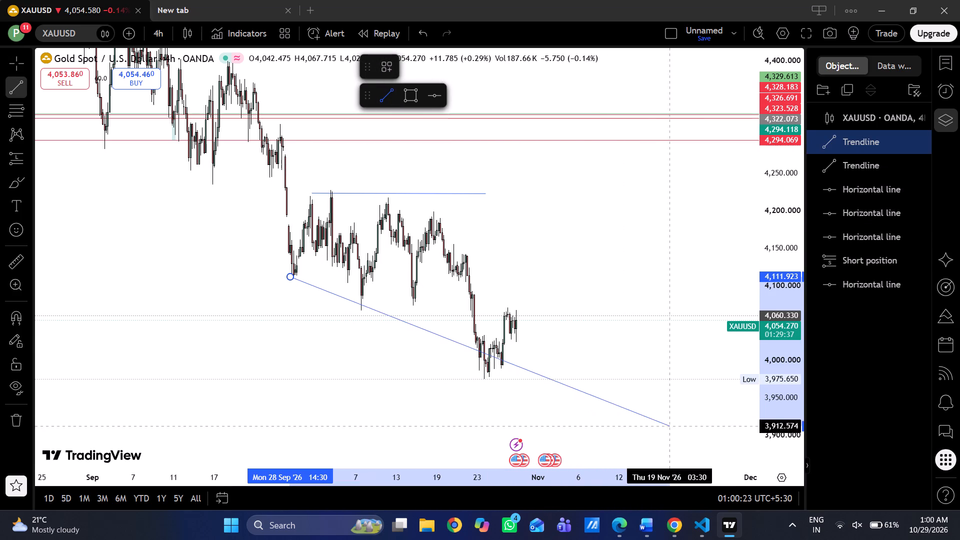
drag(678, 429, 647, 449)
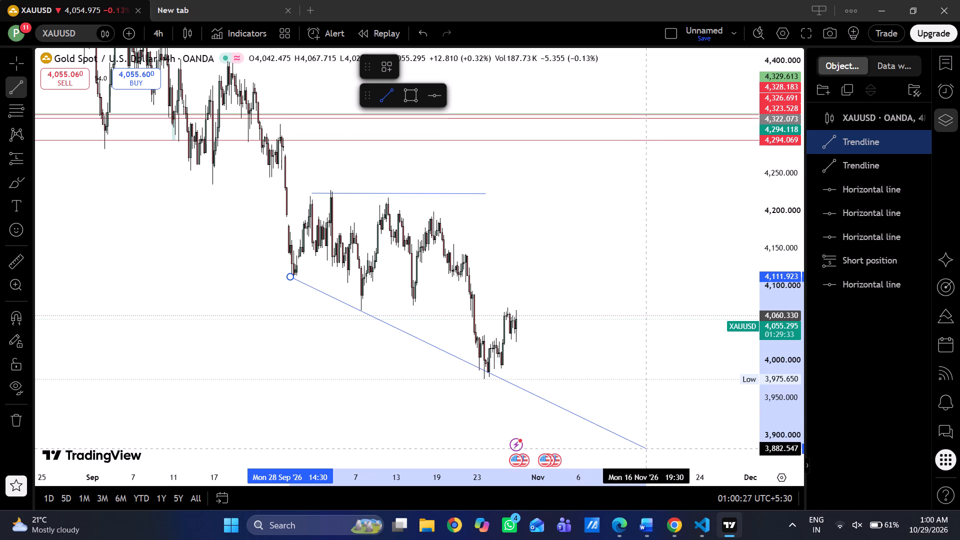
click(646, 448)
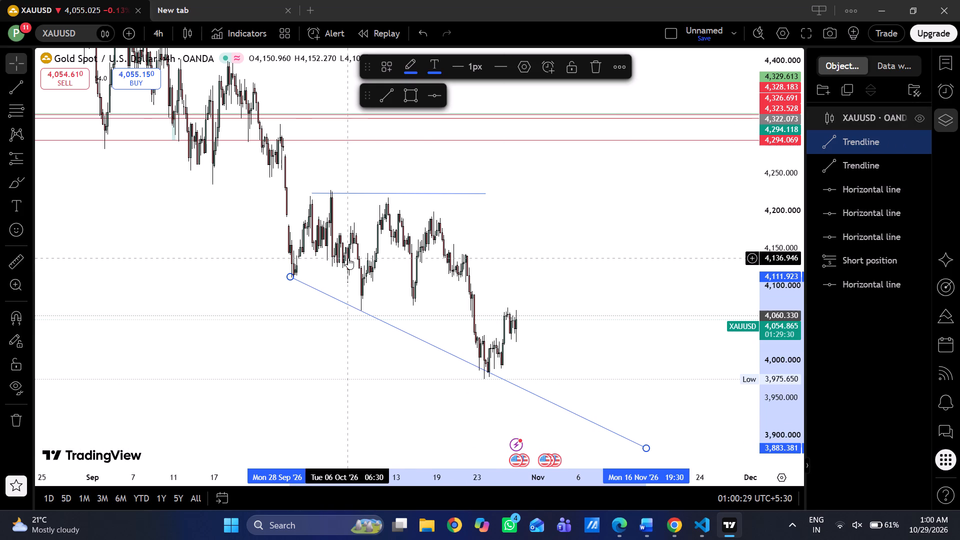
Adjust the descending trendline's ends to about 4,117 on 25 September and about 3,981 on 26 October 2026.
drag(289, 273, 236, 251)
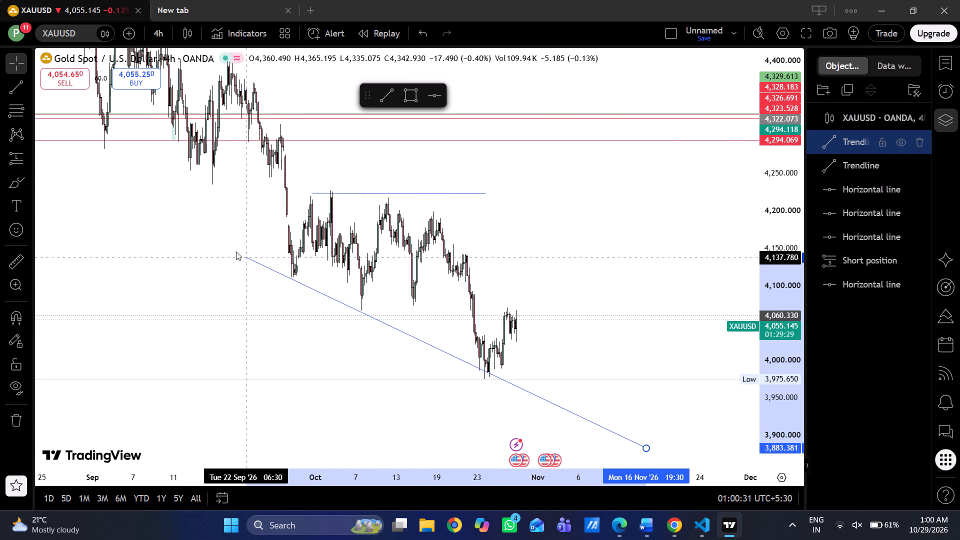
drag(236, 251, 224, 245)
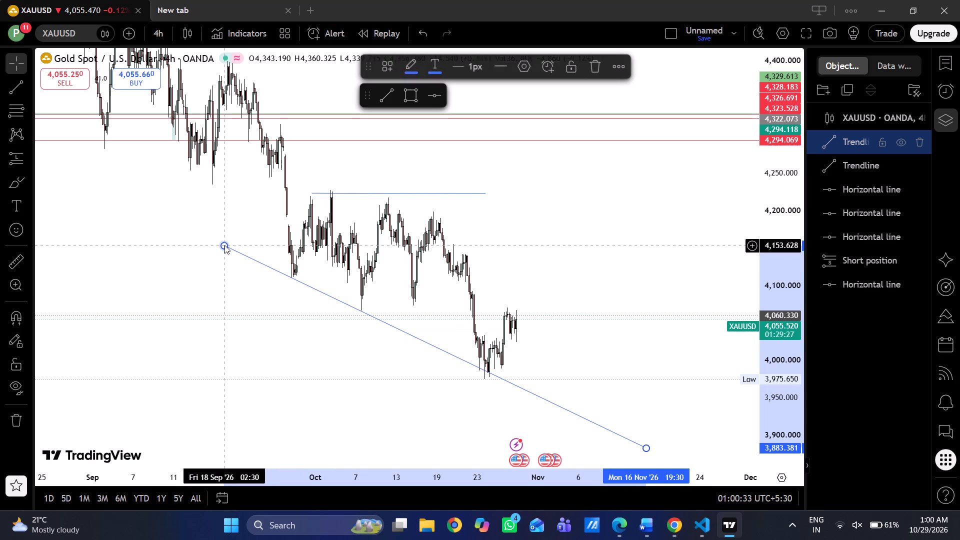
click(224, 245)
drag(224, 245, 275, 275)
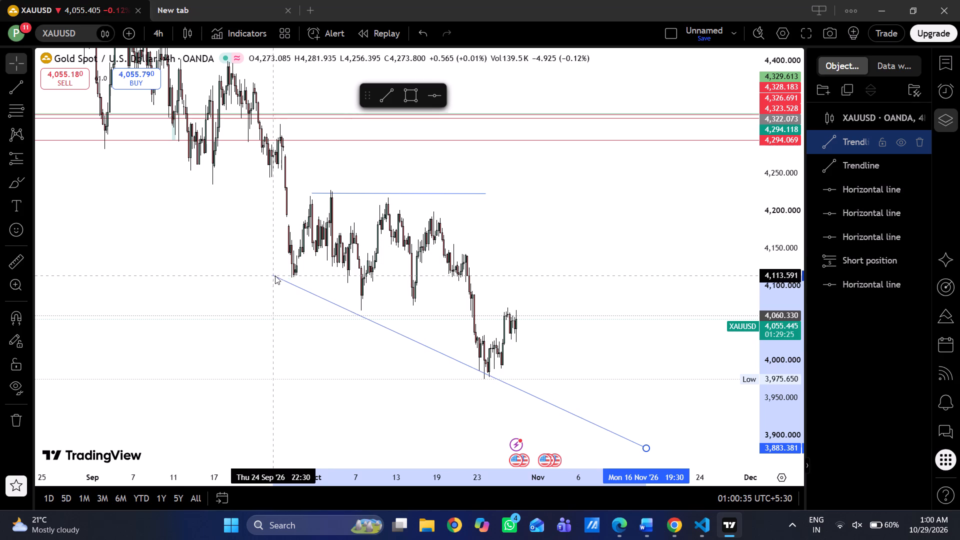
drag(275, 275, 281, 273)
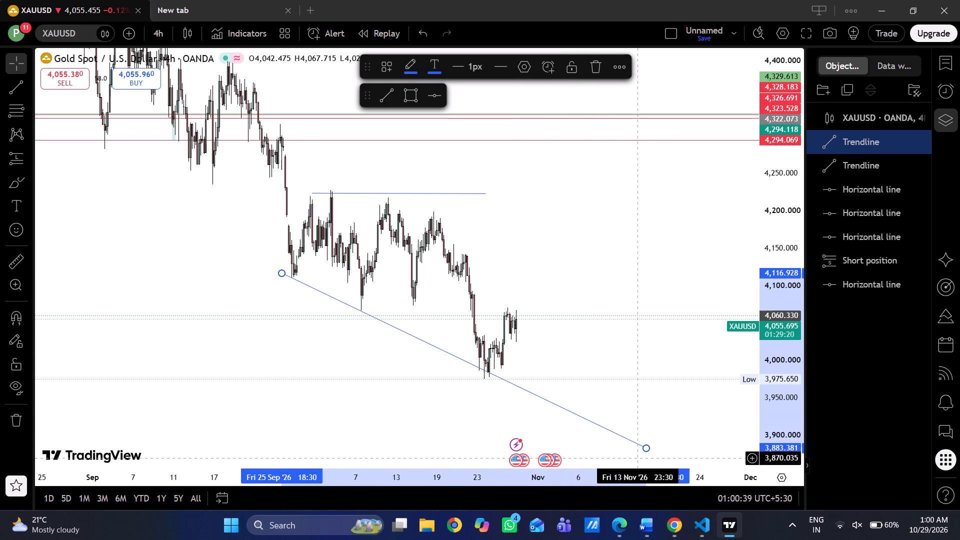
drag(645, 449, 541, 399)
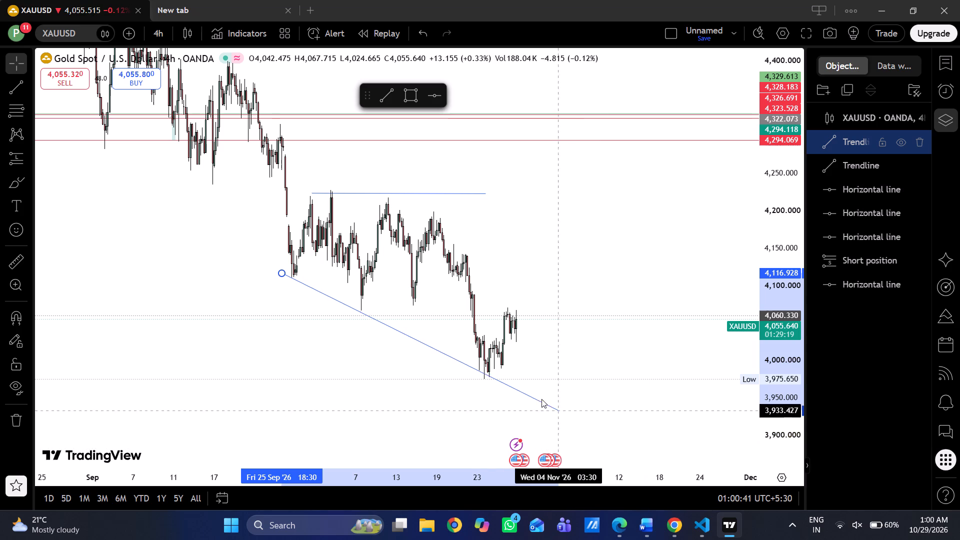
drag(541, 399, 498, 380)
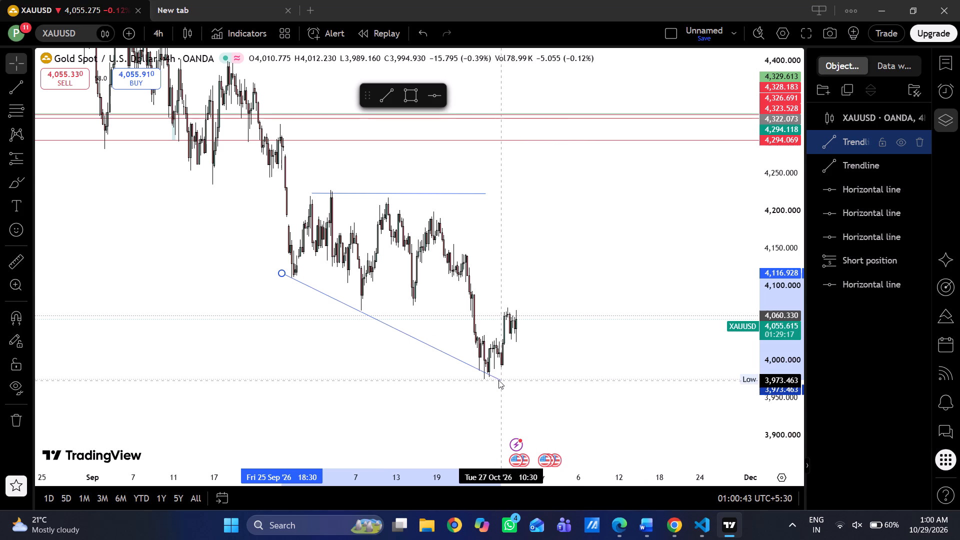
drag(498, 380, 495, 375)
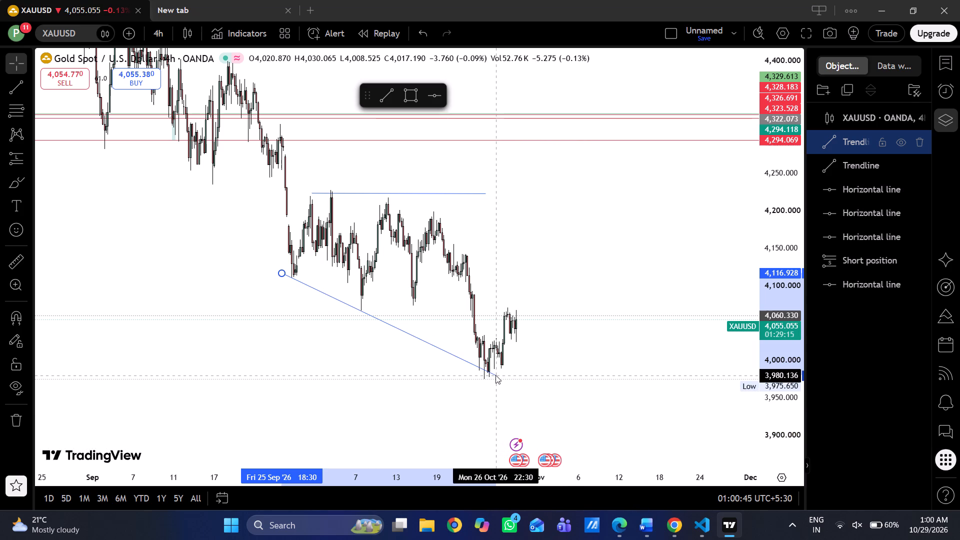
drag(495, 375, 495, 374)
click(487, 397)
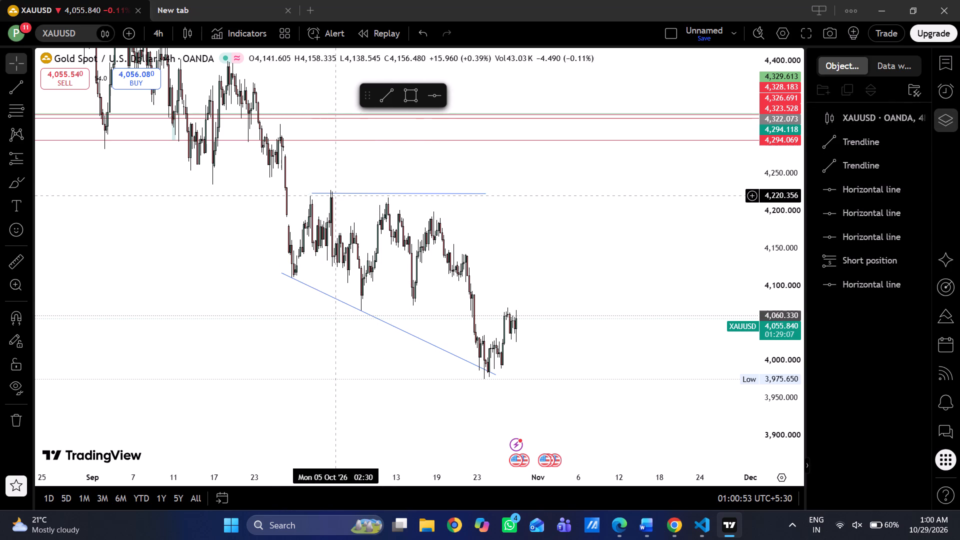
Extend the upper trendline from 9 September to 18 November 2026, levelling both ends at about 4,210.
drag(311, 191, 280, 191)
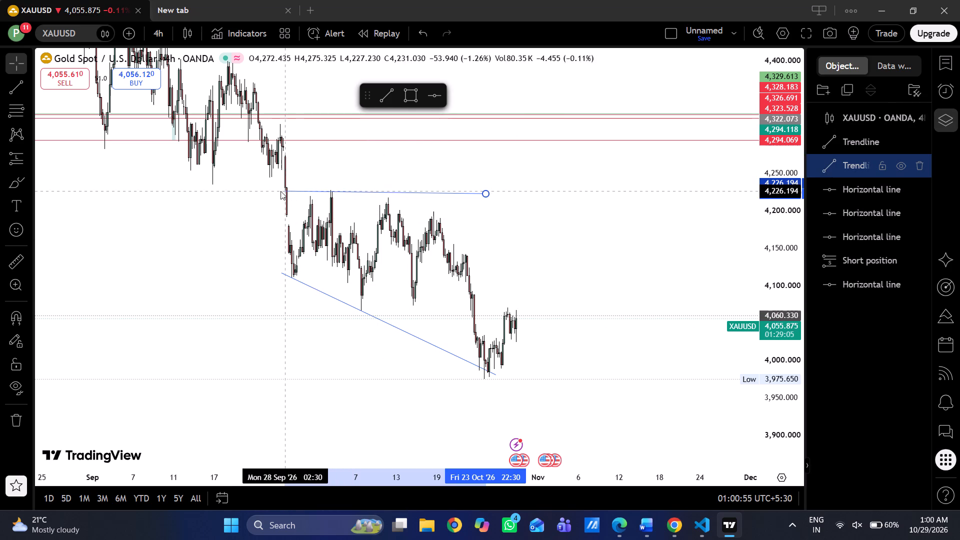
drag(280, 191, 163, 193)
scroll(192, 192, left, 1)
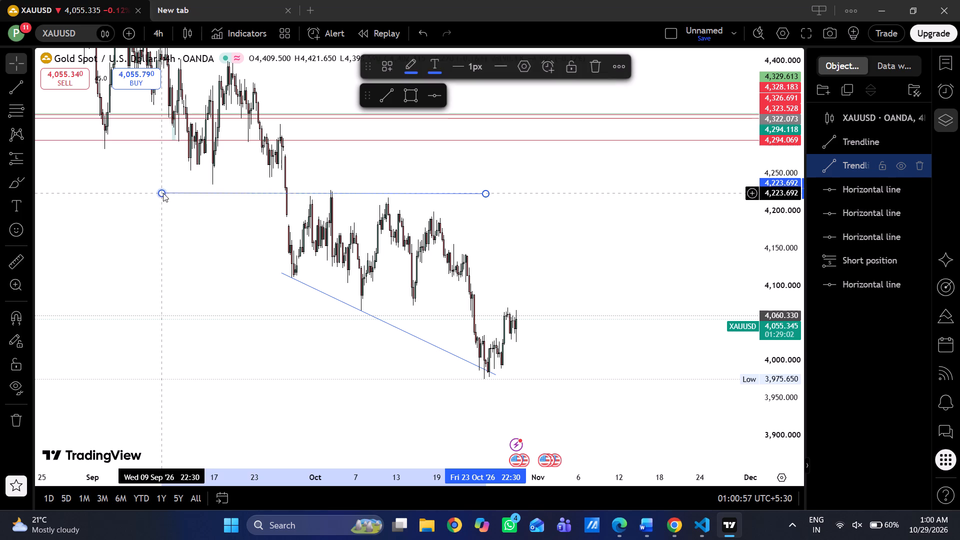
drag(482, 194, 664, 203)
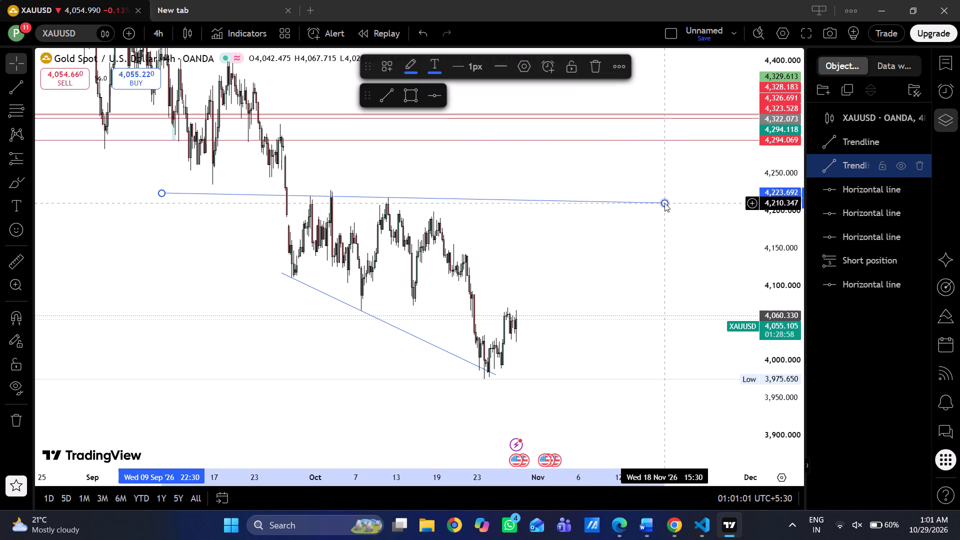
scroll(245, 164, left, 1)
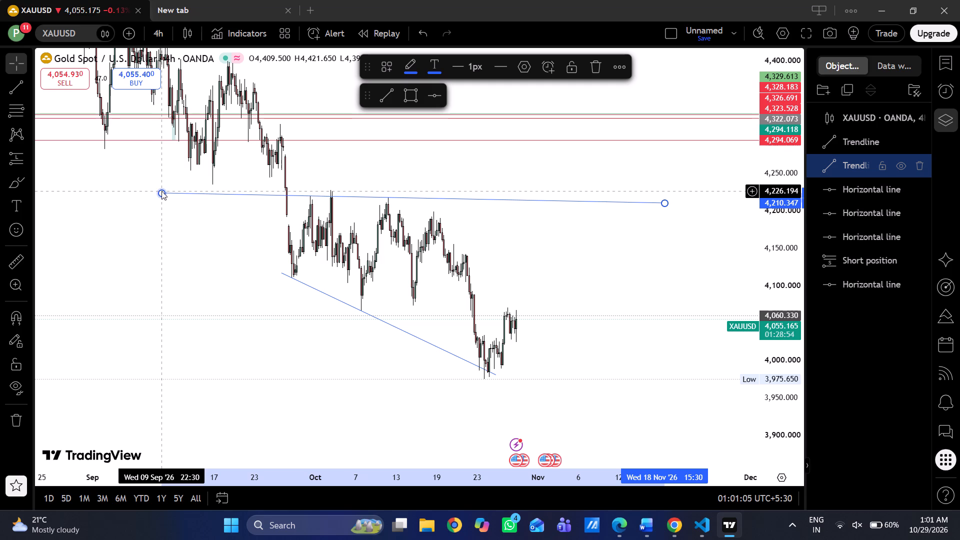
drag(161, 191, 158, 203)
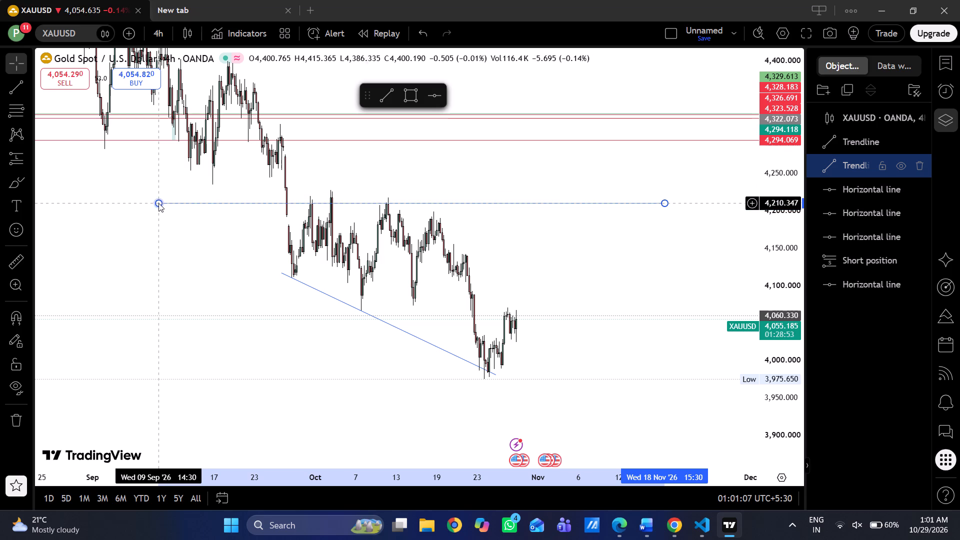
Raise the whole upper trendline to about 4,220 along the early October swing highs.
scroll(164, 216, up, 1)
click(181, 259)
scroll(254, 252, right, 1)
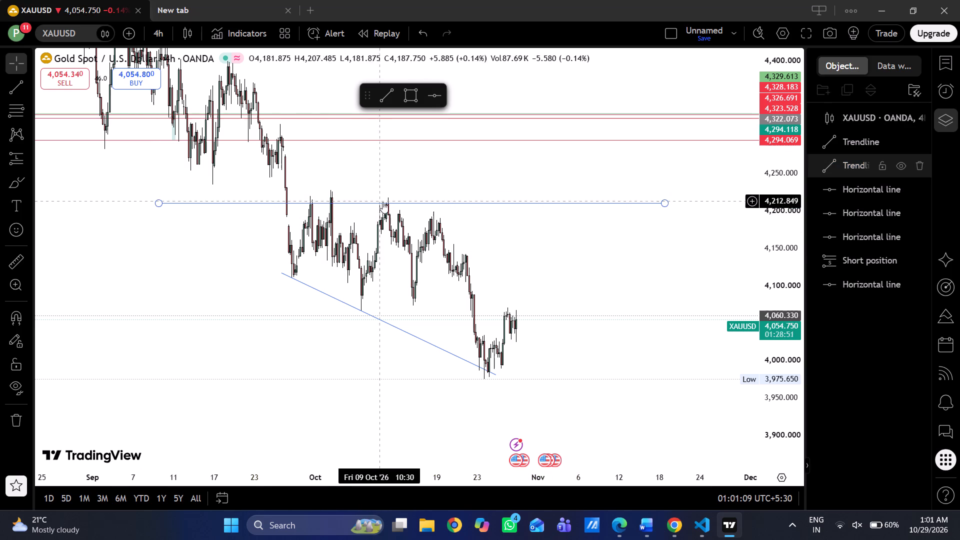
scroll(382, 202, right, 1)
drag(387, 203, 386, 195)
scroll(390, 196, right, 1)
click(473, 222)
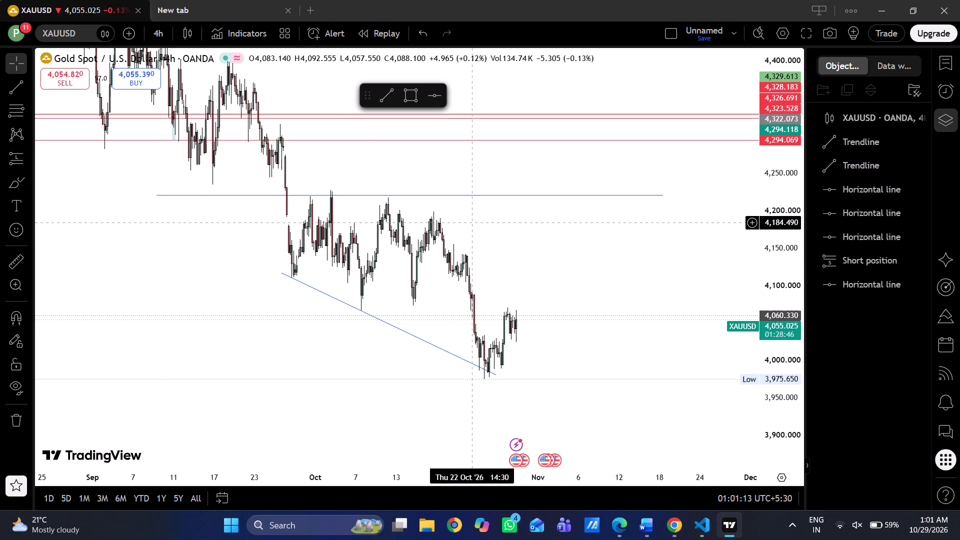
Extend the descending trendline's upper end back to about 4,220 on 4 September 2026, keeping it beneath the swing lows.
scroll(322, 251, left, 1)
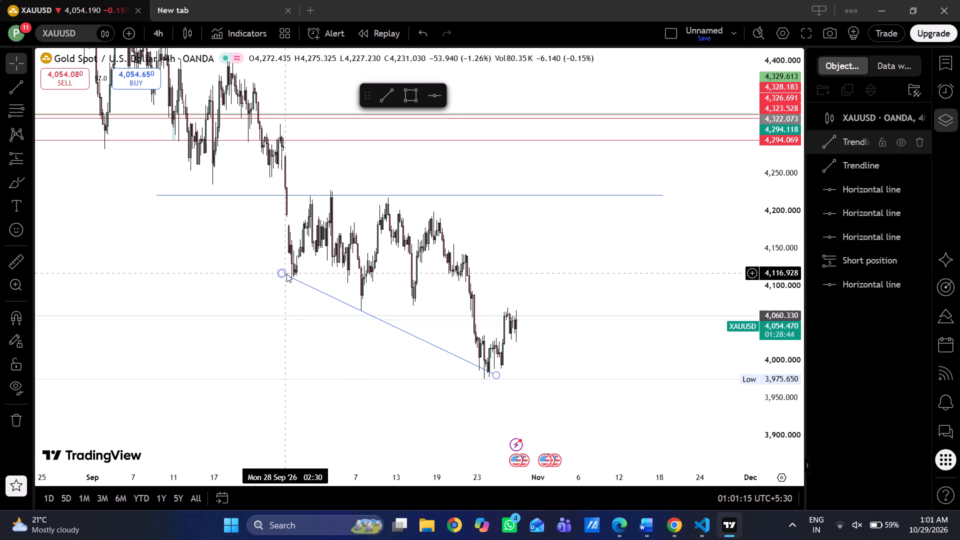
scroll(286, 273, left, 1)
drag(281, 274, 128, 173)
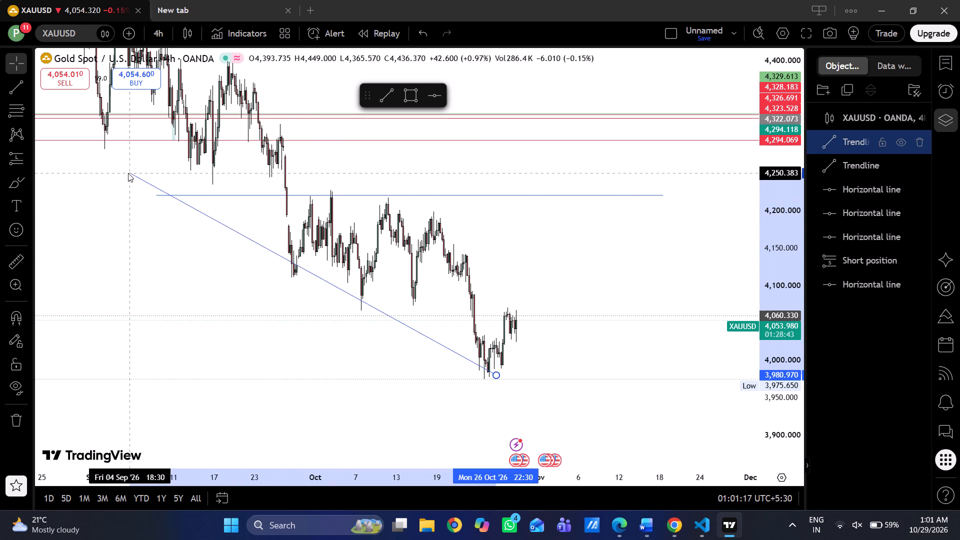
drag(128, 173, 163, 210)
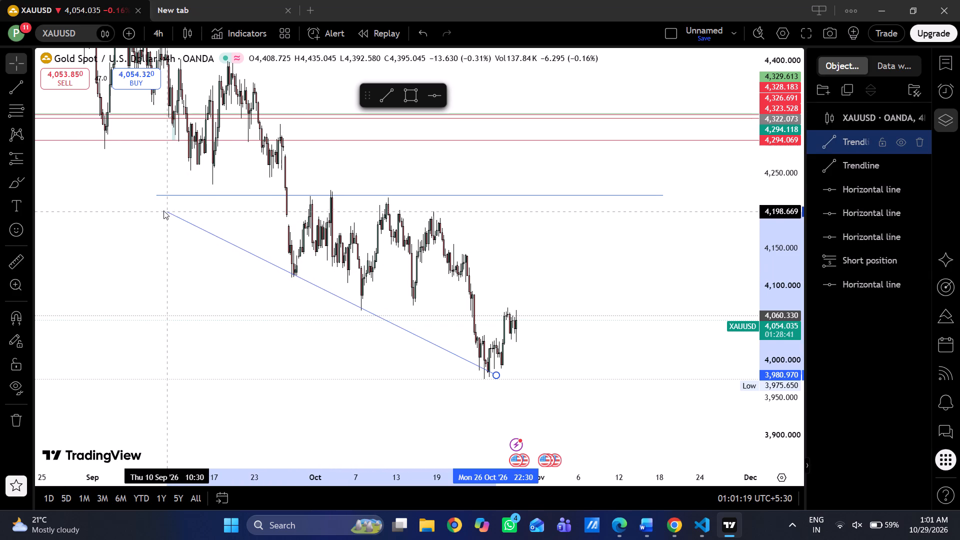
drag(163, 210, 140, 203)
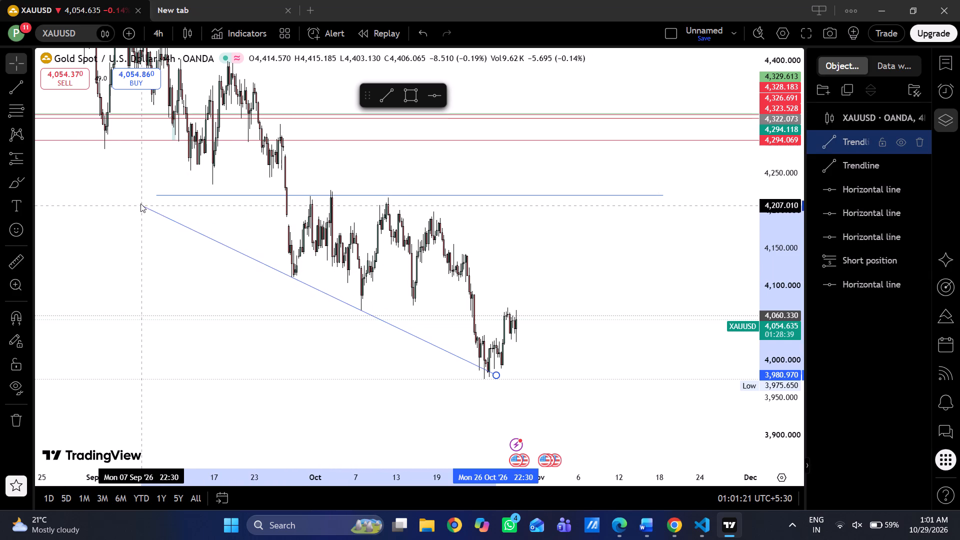
drag(140, 203, 126, 197)
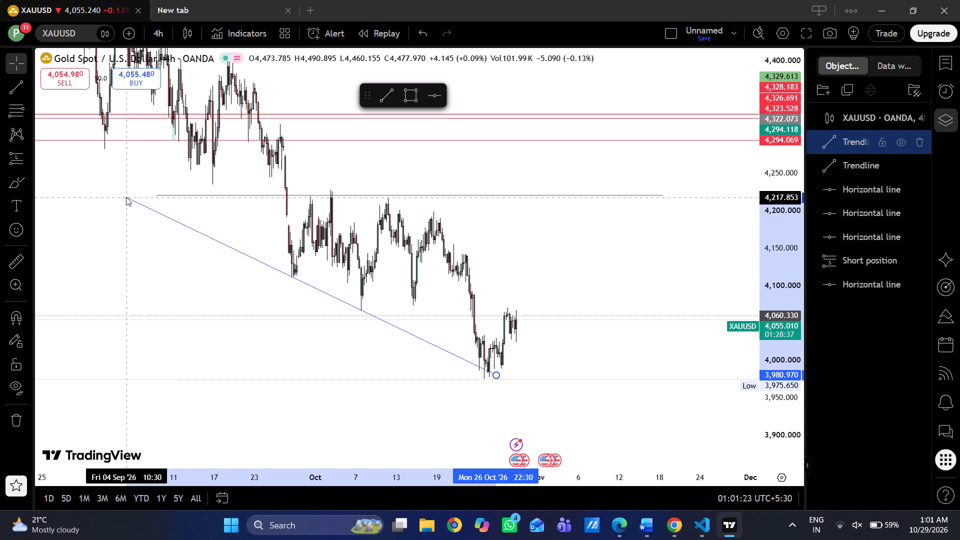
drag(126, 197, 124, 195)
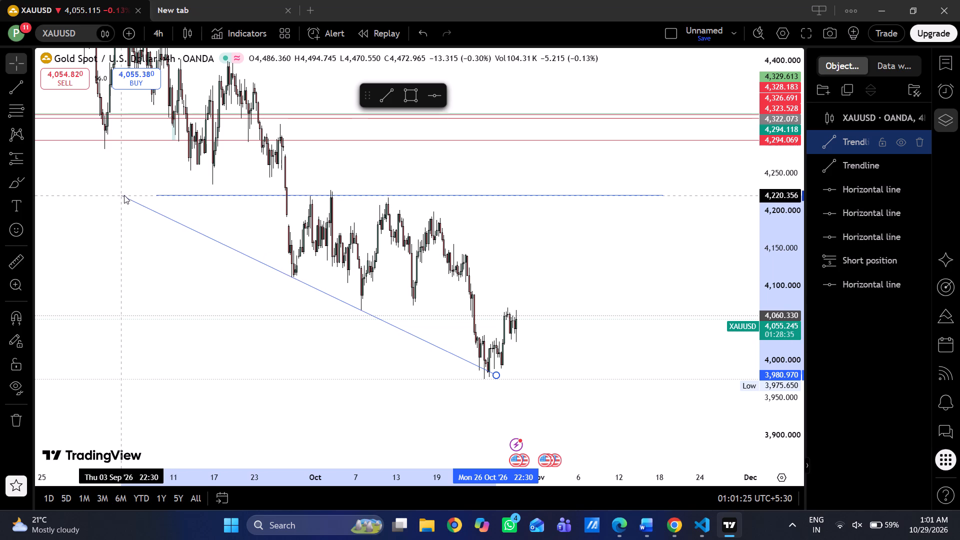
drag(124, 195, 124, 196)
click(124, 196)
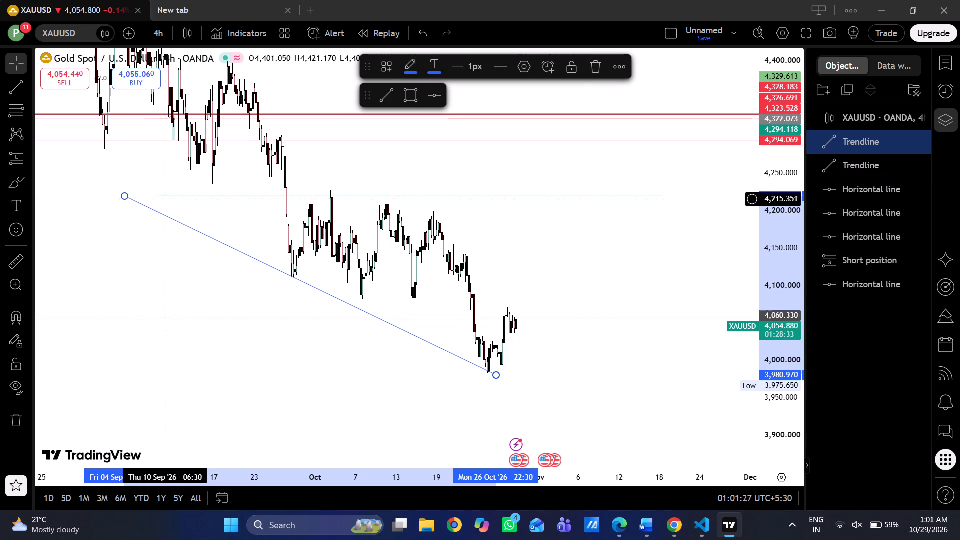
Extend the upper trendline's early end back to 4 September 2026 at about 4,220, meeting the descending trendline's start.
drag(155, 191, 122, 194)
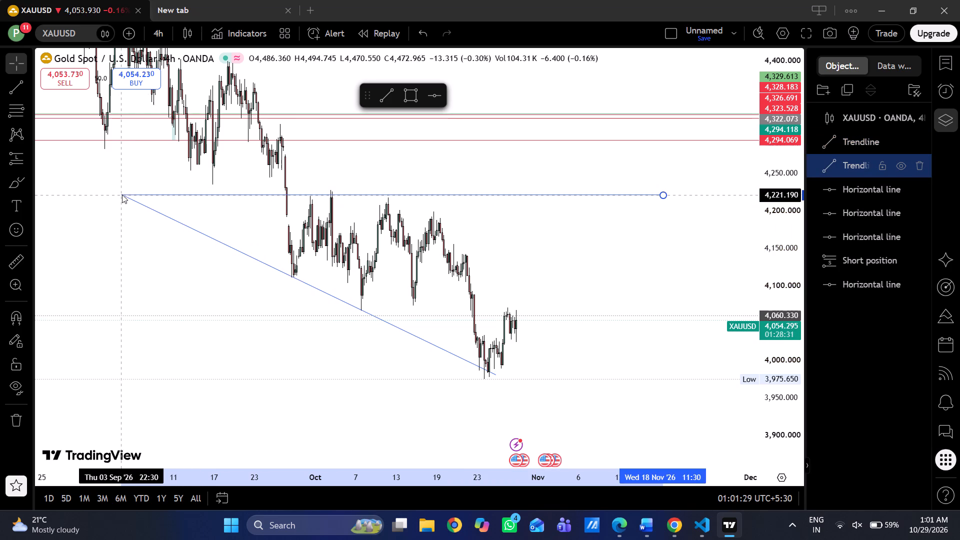
drag(122, 194, 124, 195)
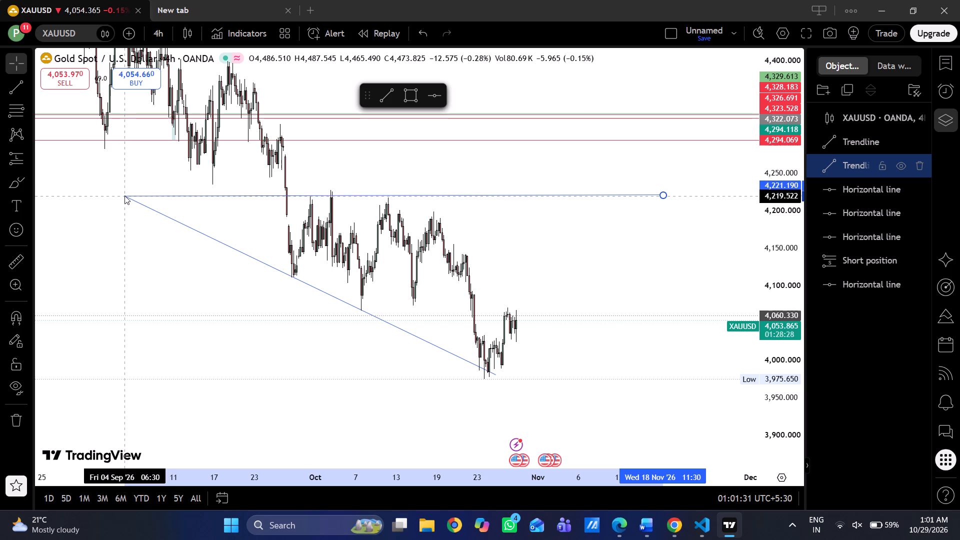
drag(124, 195, 124, 194)
click(138, 255)
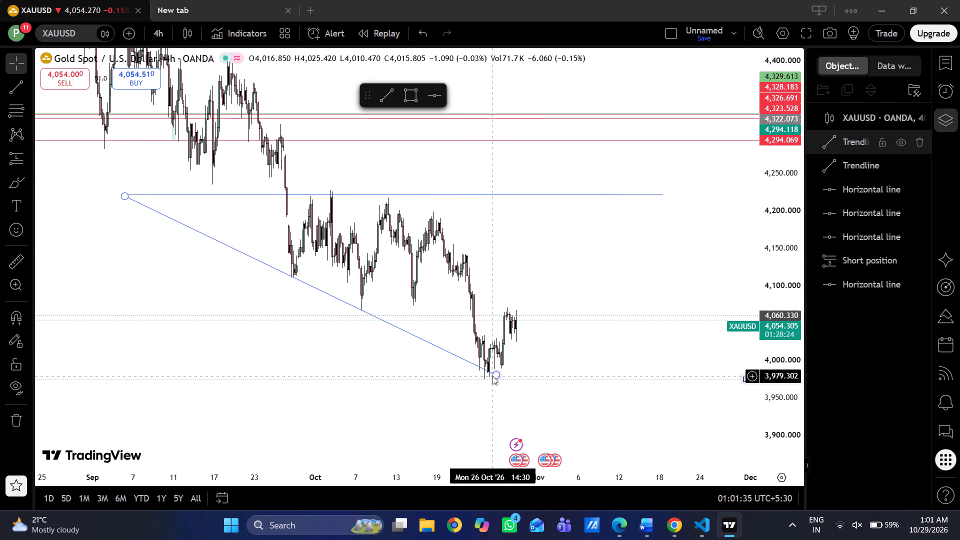
Extend the descending trendline's lower end past the late October low to about 3,878 in mid-November 2026.
drag(492, 376, 645, 458)
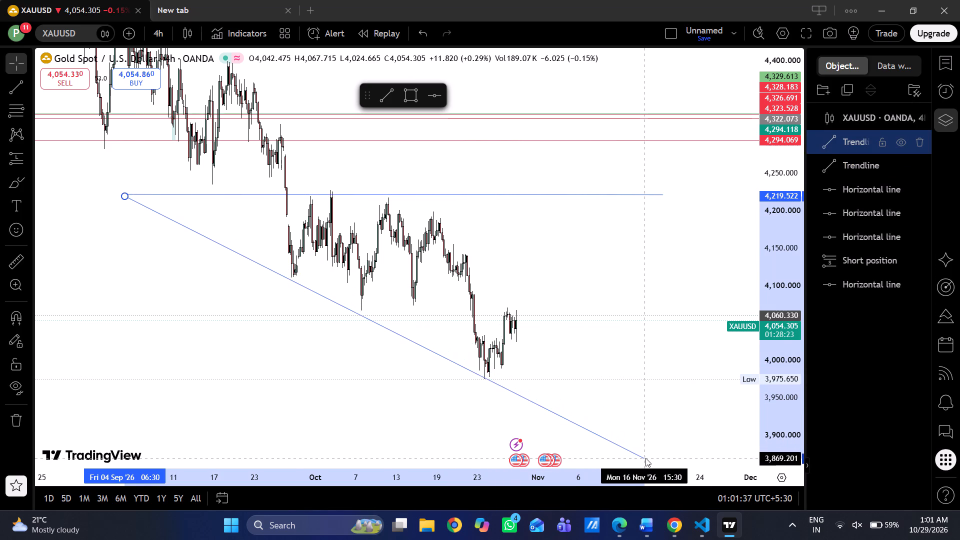
drag(645, 458, 654, 451)
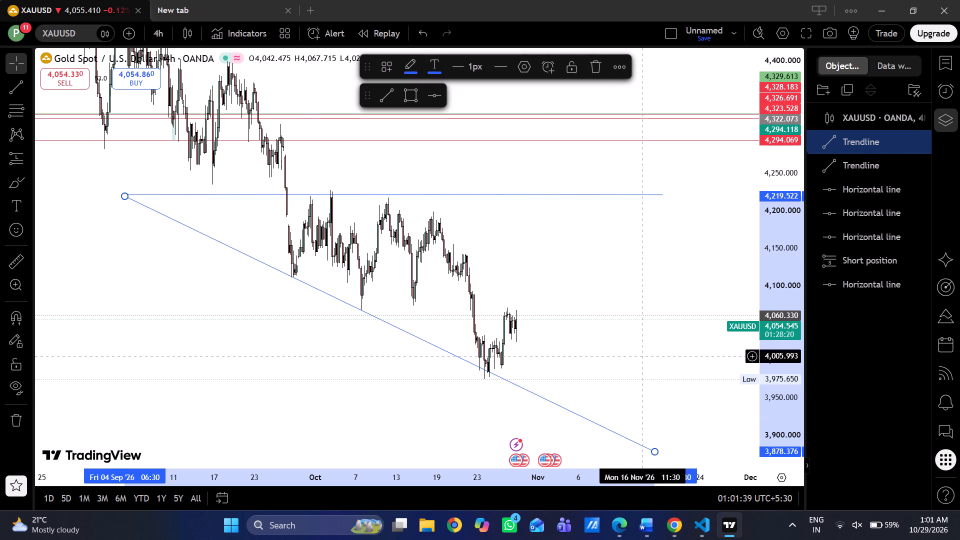
click(643, 356)
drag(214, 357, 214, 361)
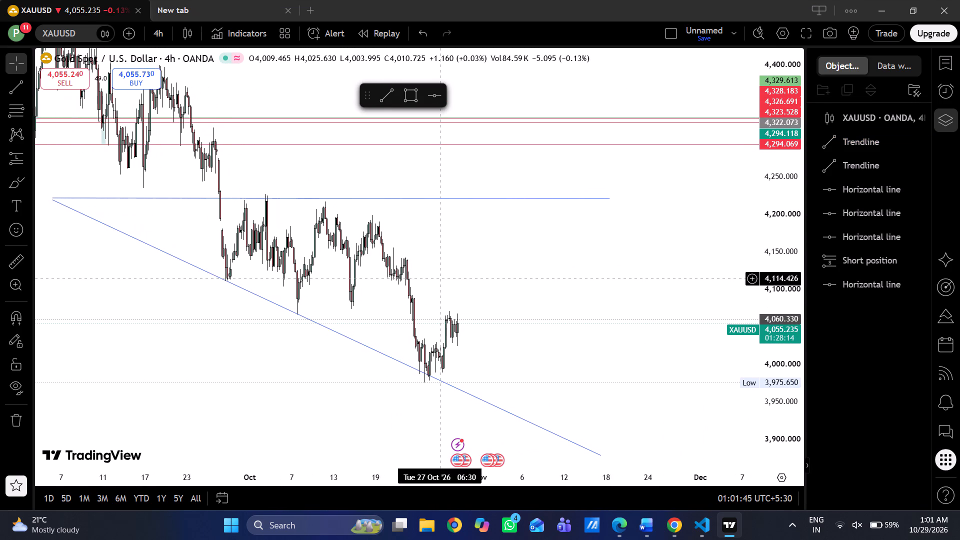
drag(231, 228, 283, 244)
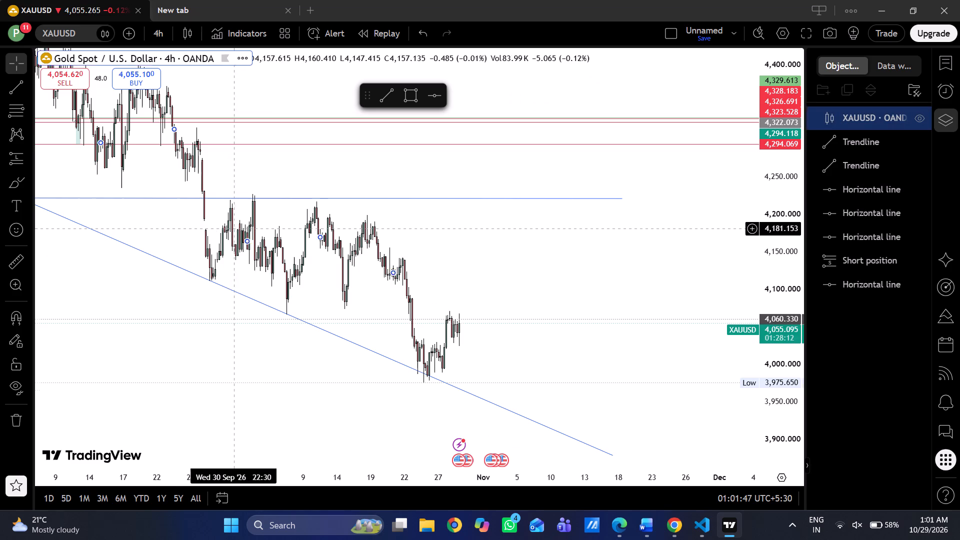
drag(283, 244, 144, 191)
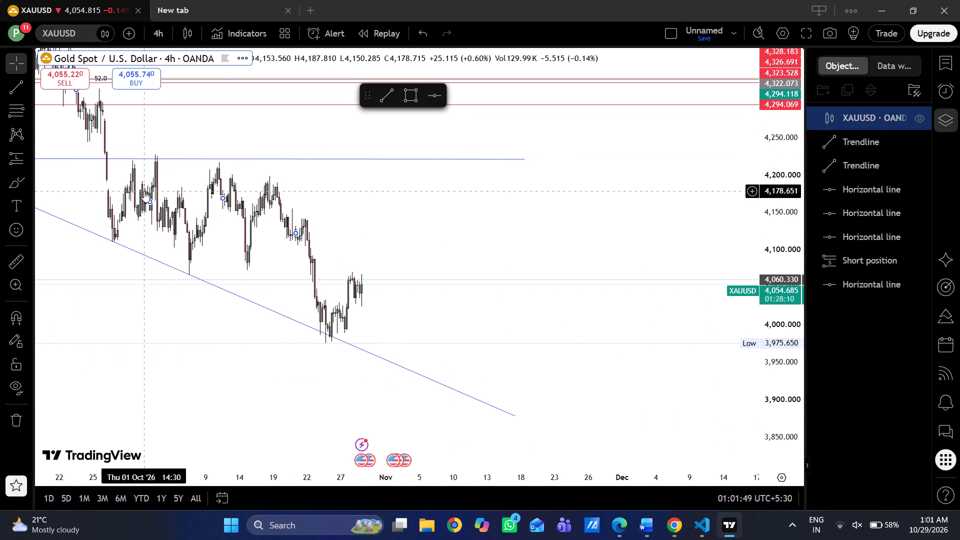
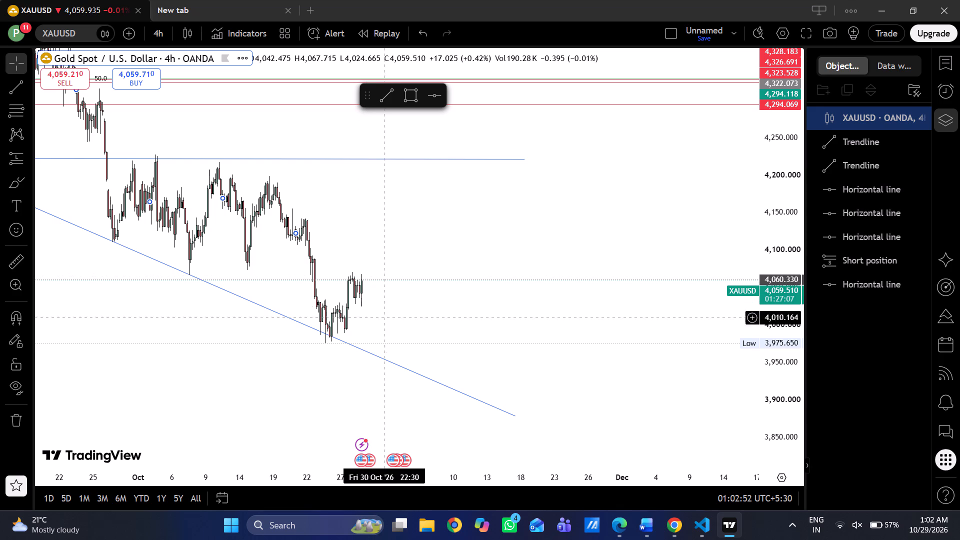
Examine gold's 4-hour price action against the upper and descending trendlines, from the August and September swings to the latest late October candles.
scroll(357, 231, right, 1)
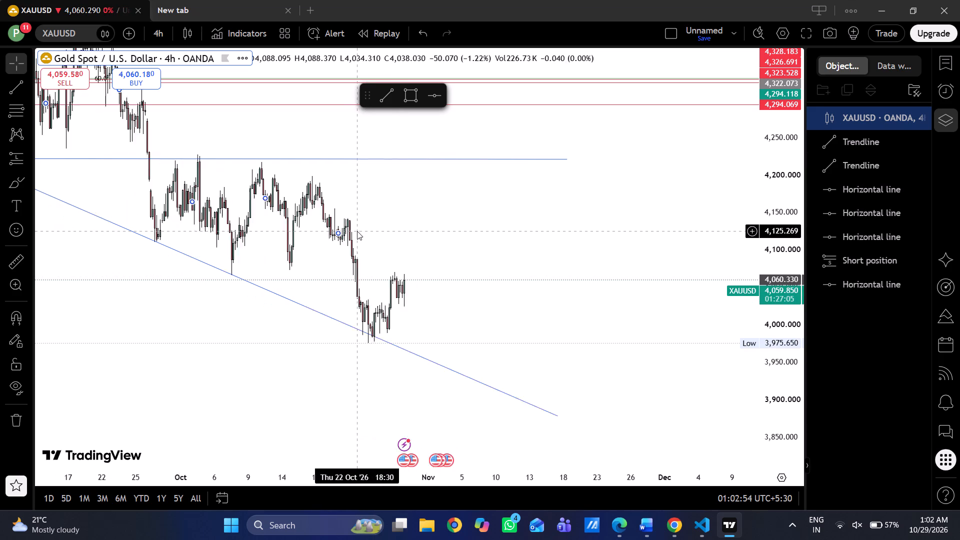
scroll(357, 231, right, 2)
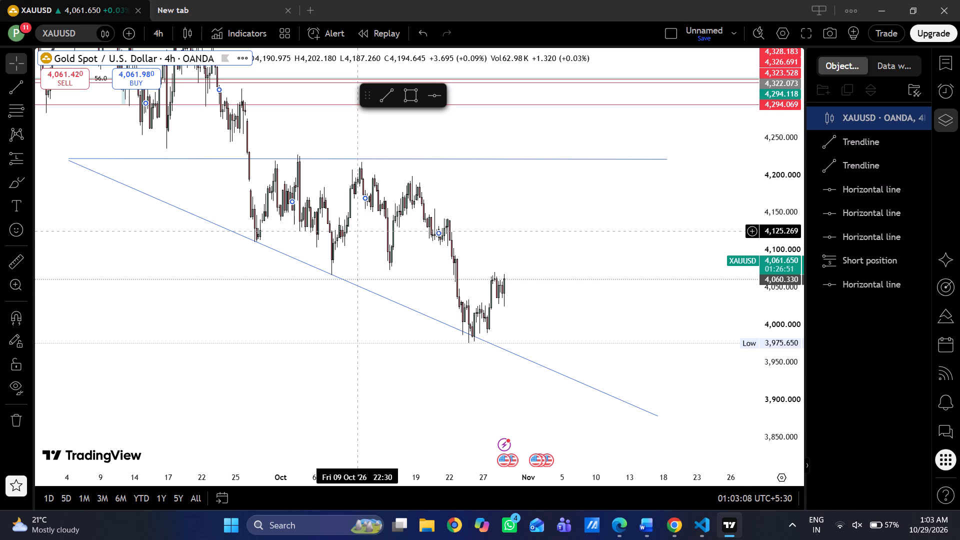
drag(412, 257, 488, 246)
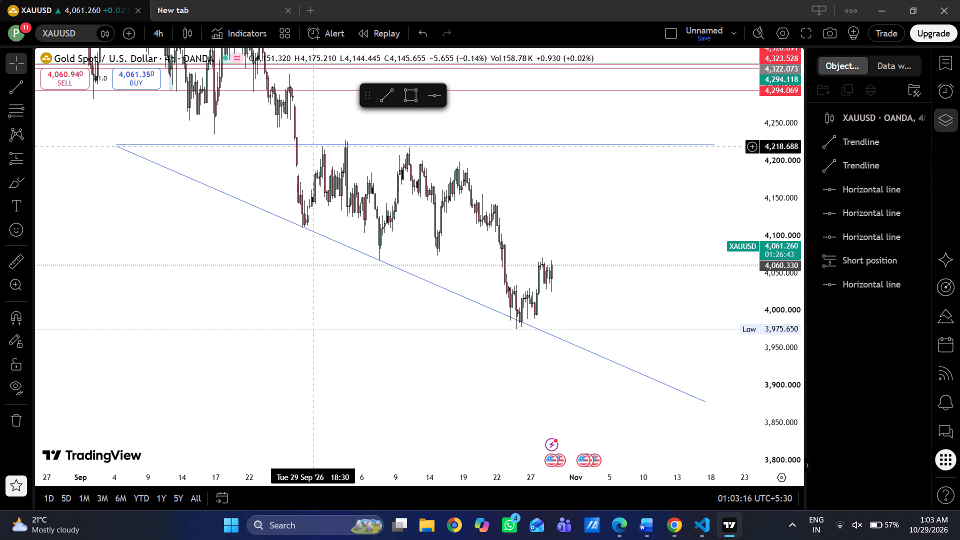
drag(366, 162, 542, 229)
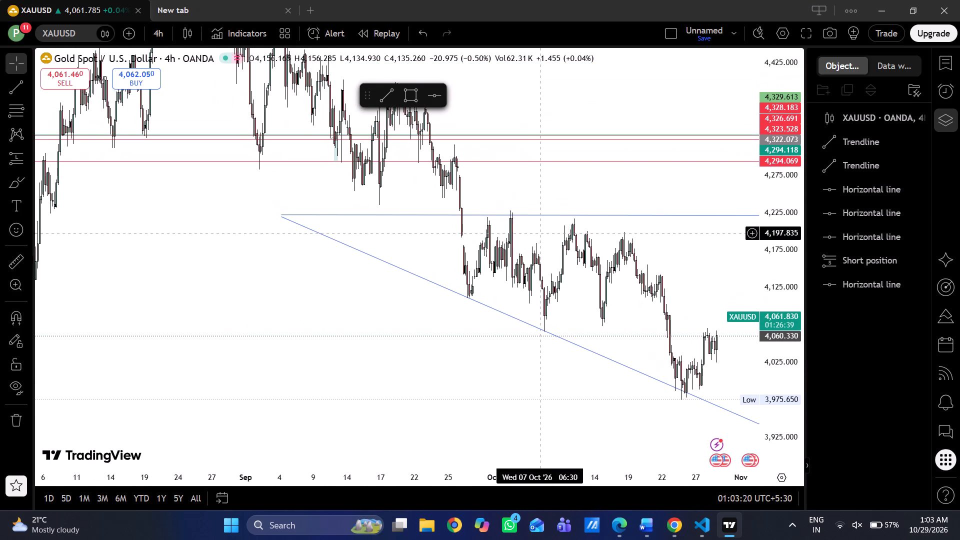
drag(542, 229, 547, 220)
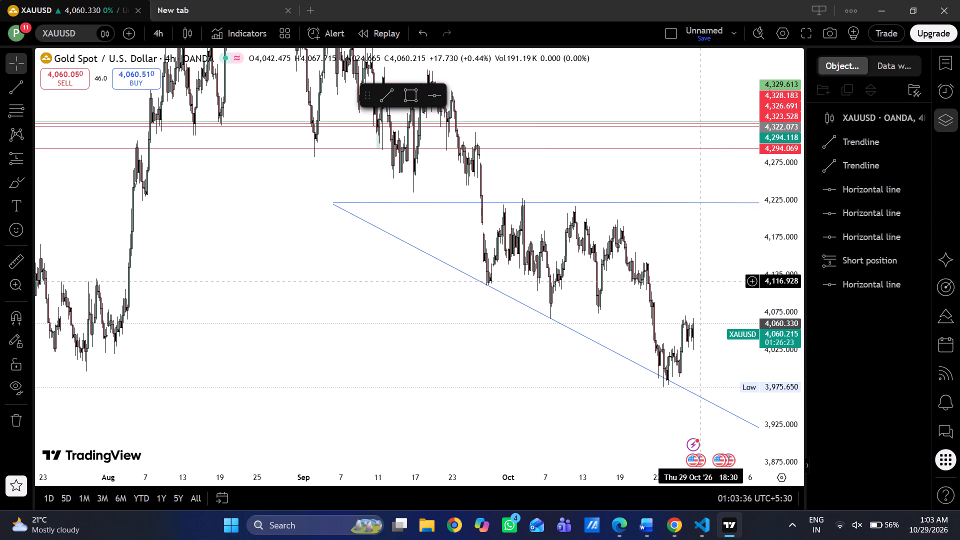
drag(702, 268, 573, 209)
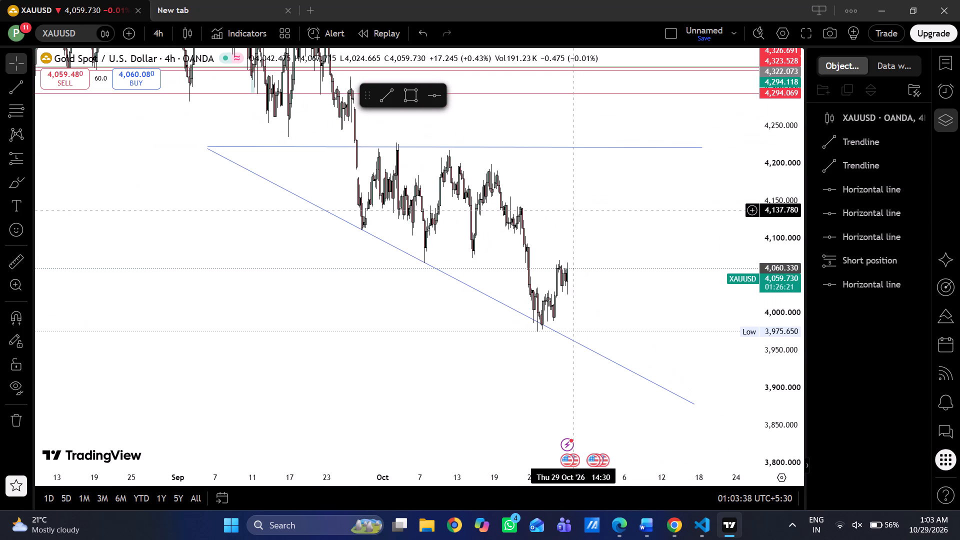
drag(573, 209, 588, 234)
click(588, 234)
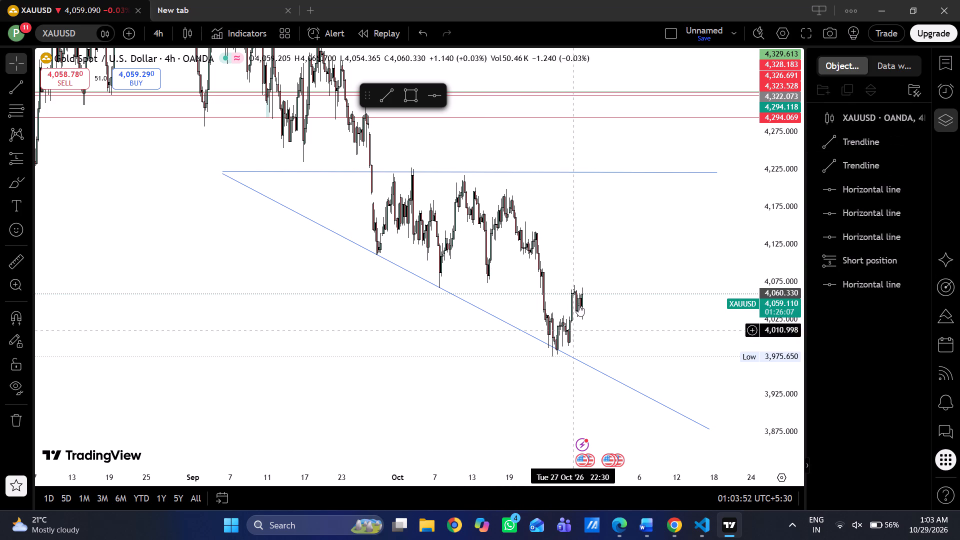
drag(573, 228, 597, 232)
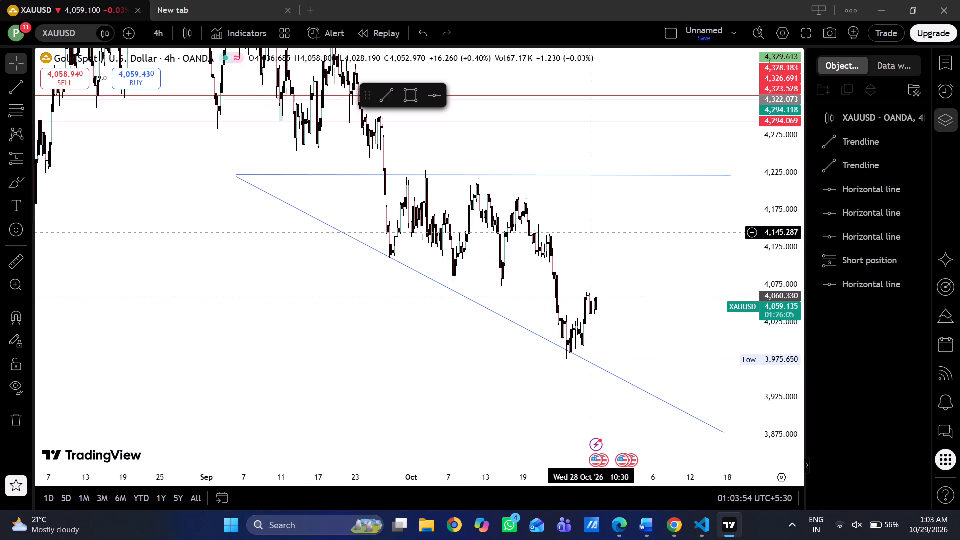
drag(597, 232, 601, 232)
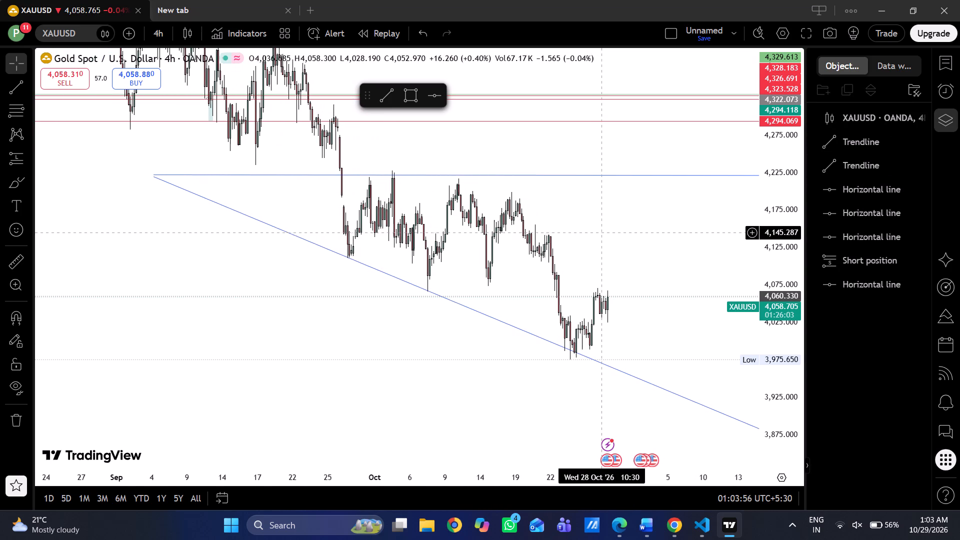
scroll(601, 232, left, 1)
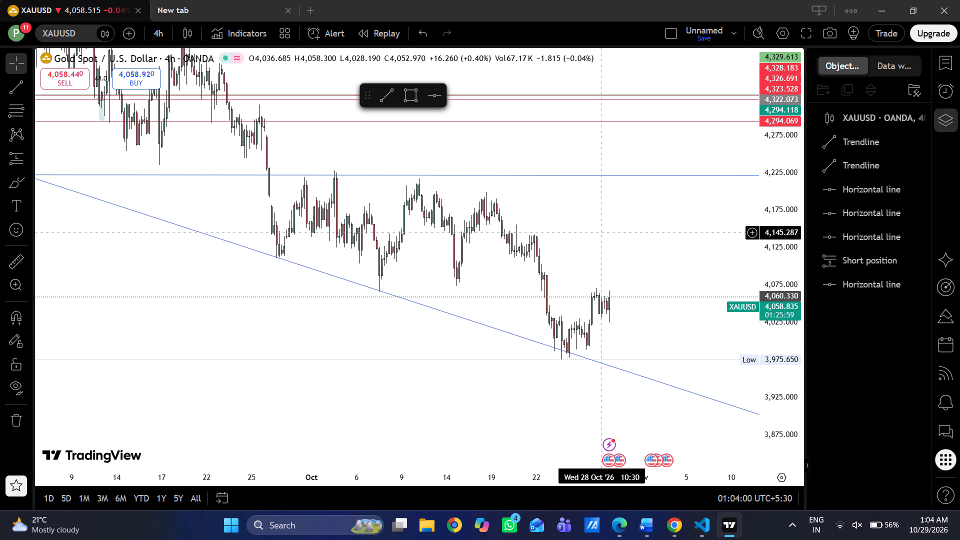
click(601, 232)
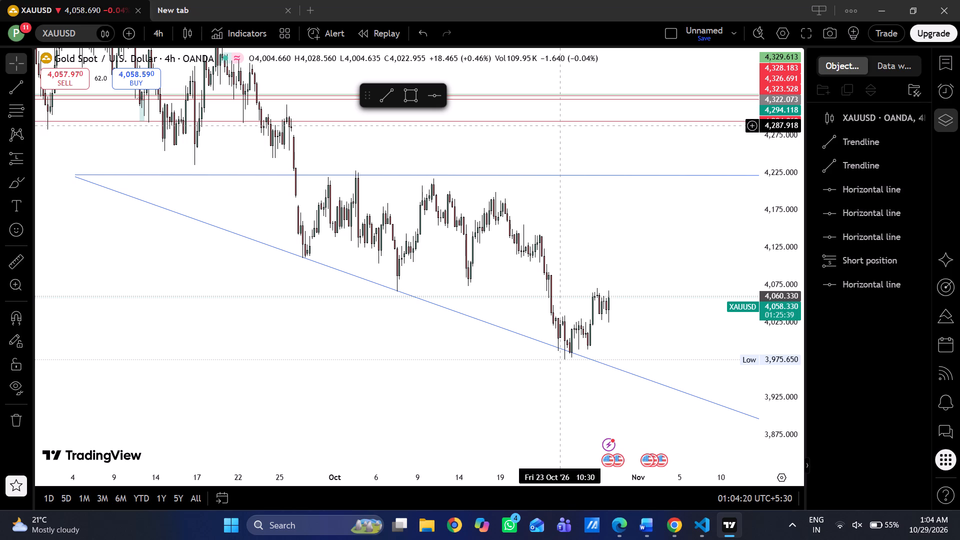
drag(259, 284, 566, 324)
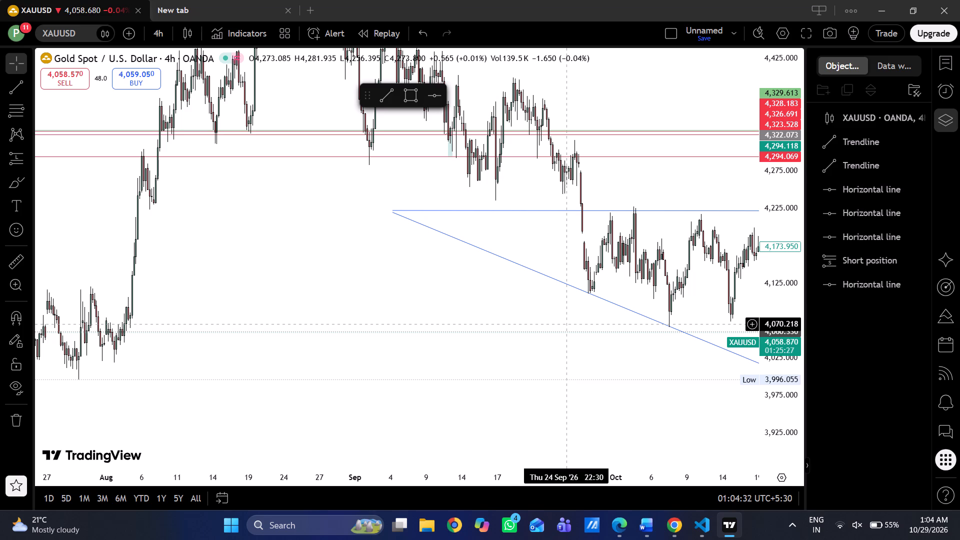
drag(566, 324, 279, 313)
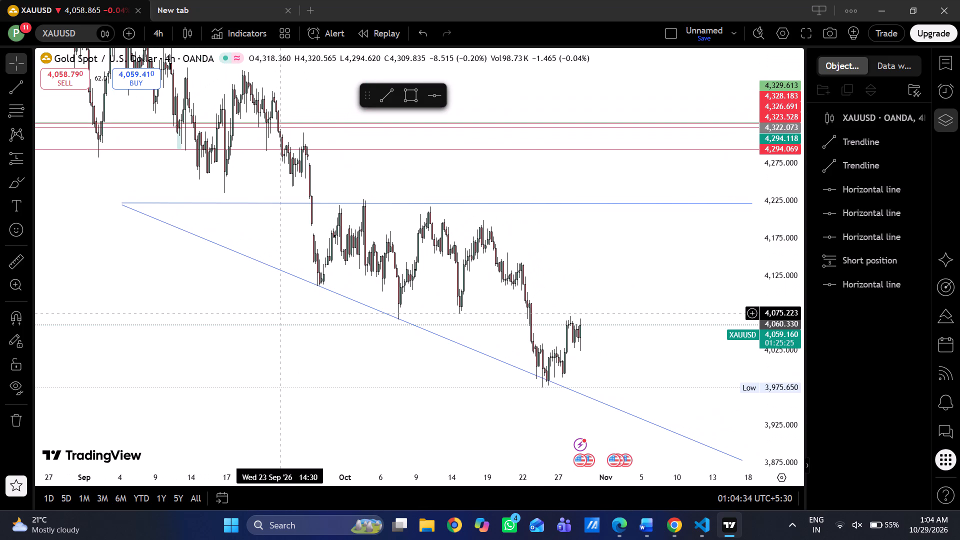
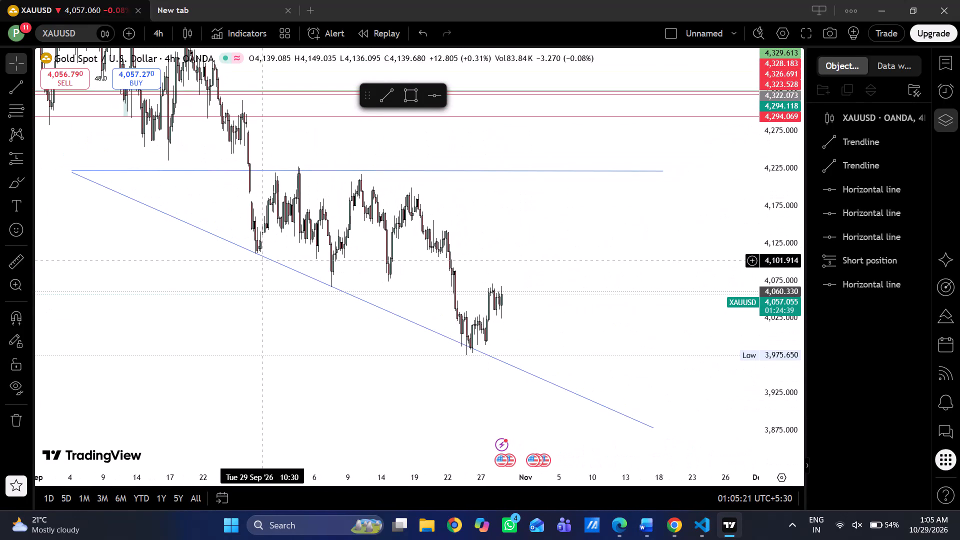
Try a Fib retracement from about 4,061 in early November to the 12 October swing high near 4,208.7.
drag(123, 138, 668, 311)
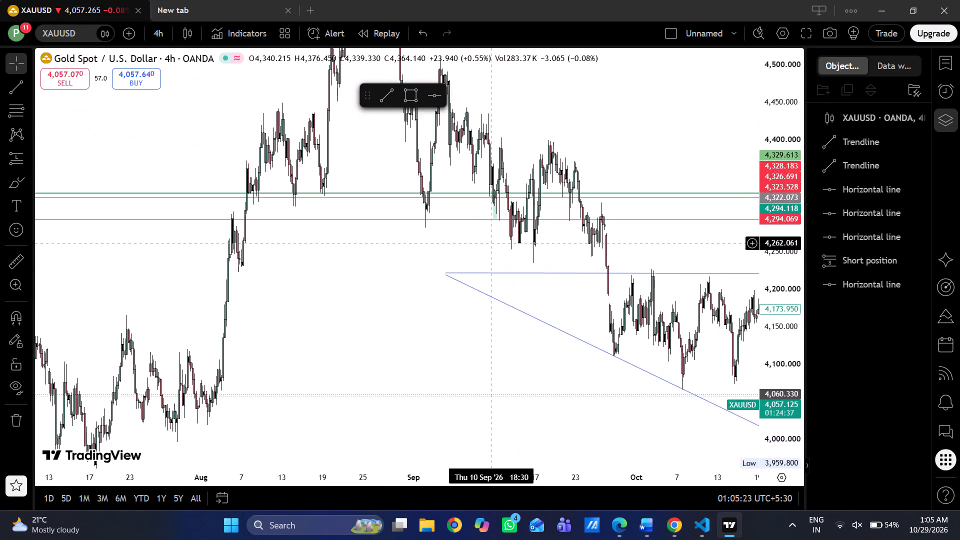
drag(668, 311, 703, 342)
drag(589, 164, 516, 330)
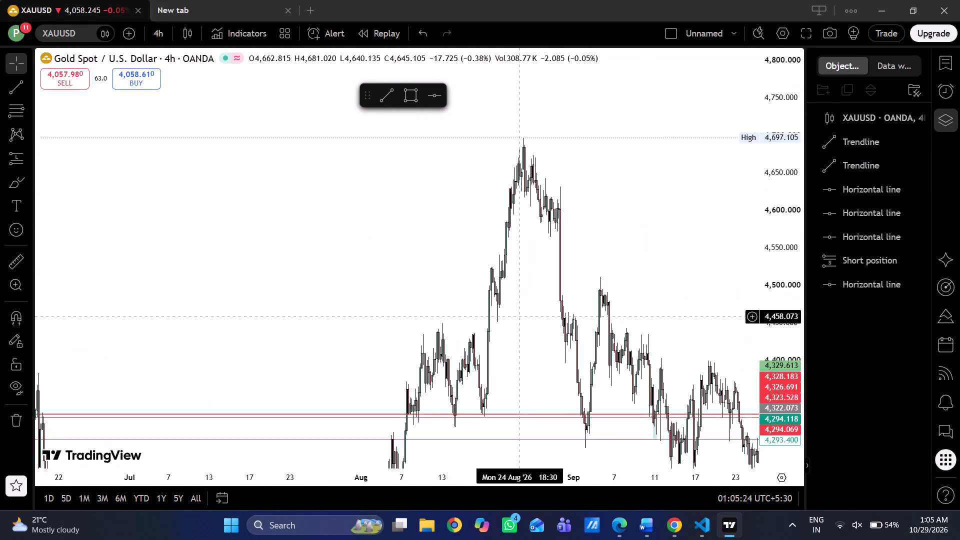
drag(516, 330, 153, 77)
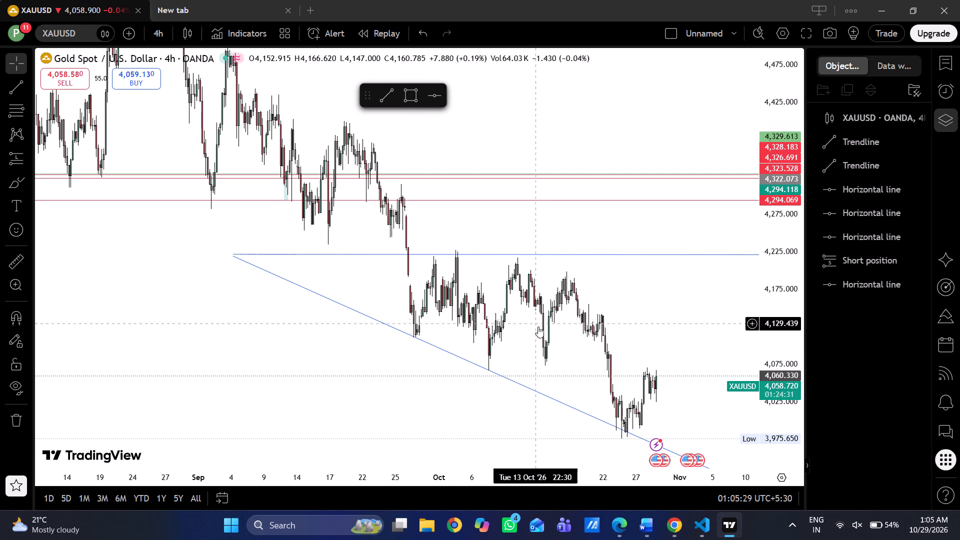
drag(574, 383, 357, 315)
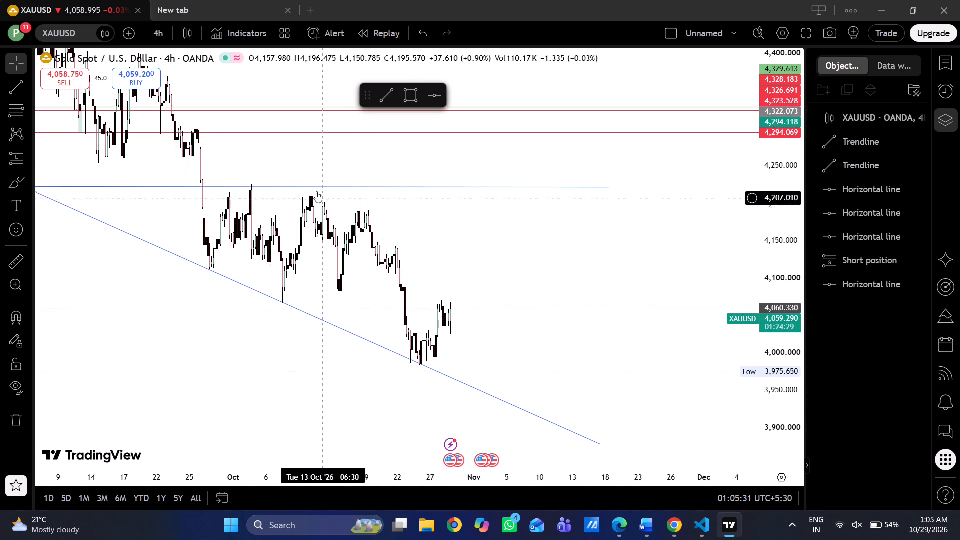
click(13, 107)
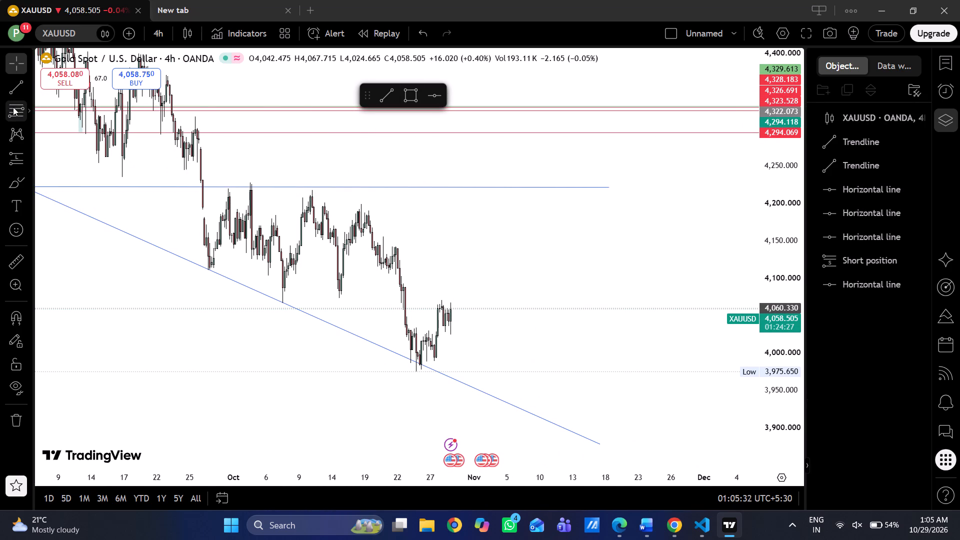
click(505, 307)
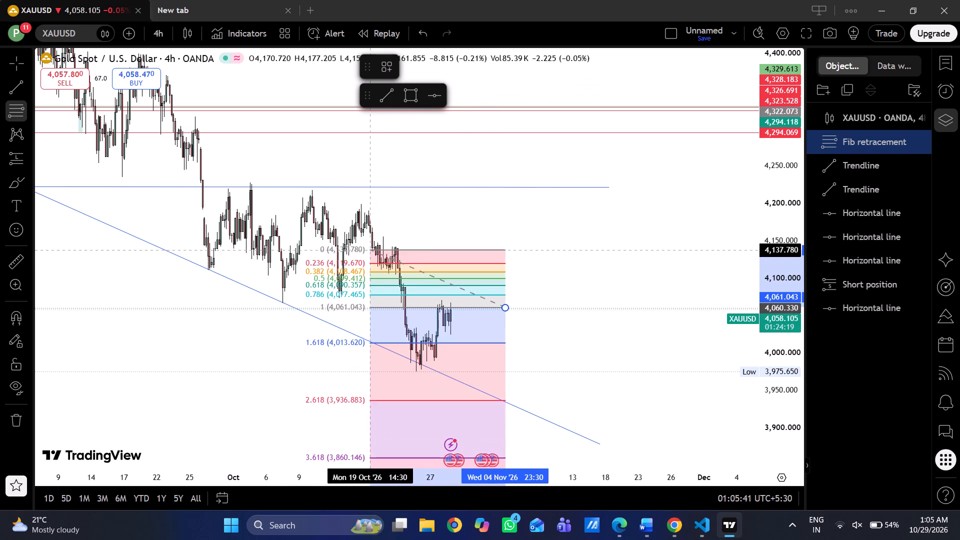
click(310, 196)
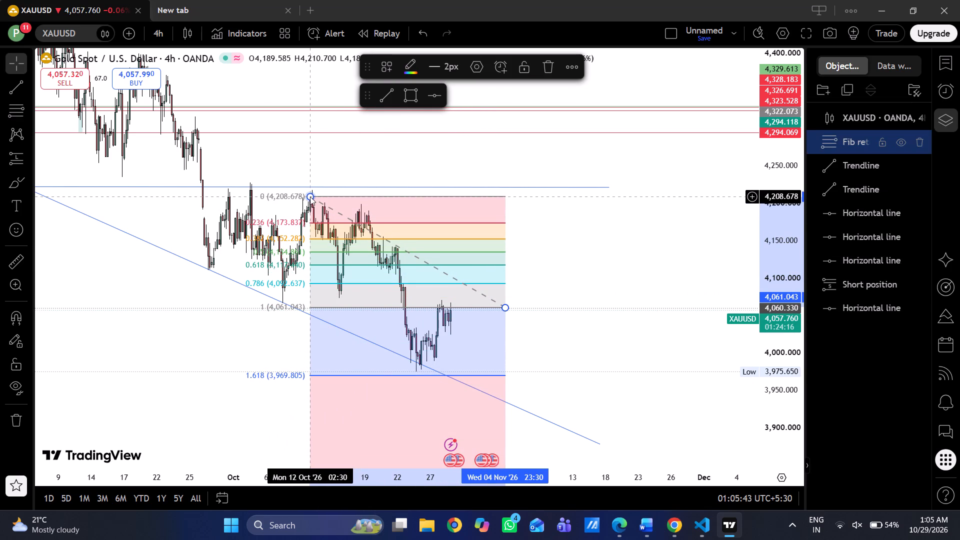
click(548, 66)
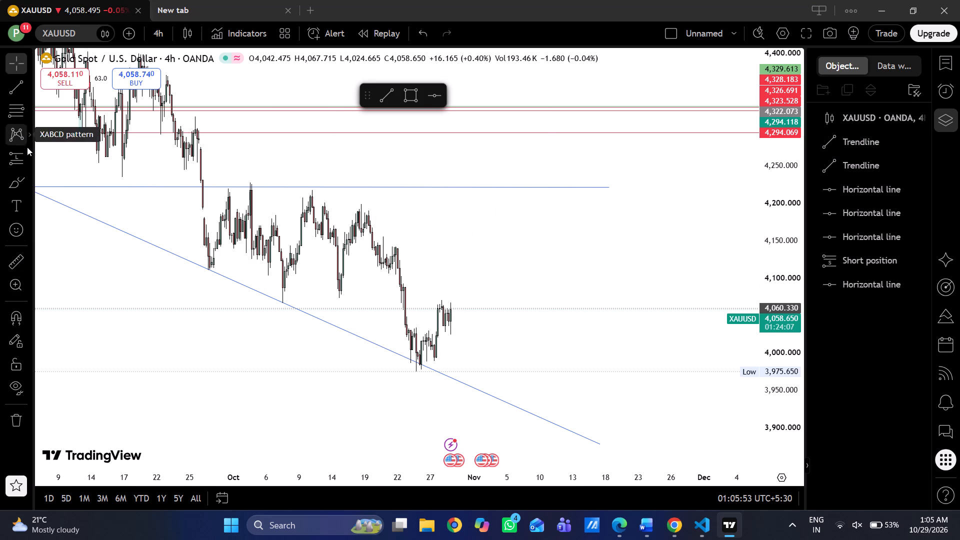
Place a short position at the latest candle with entry 4,056.873 and target 3,960.071, extending it to 20 November.
click(29, 159)
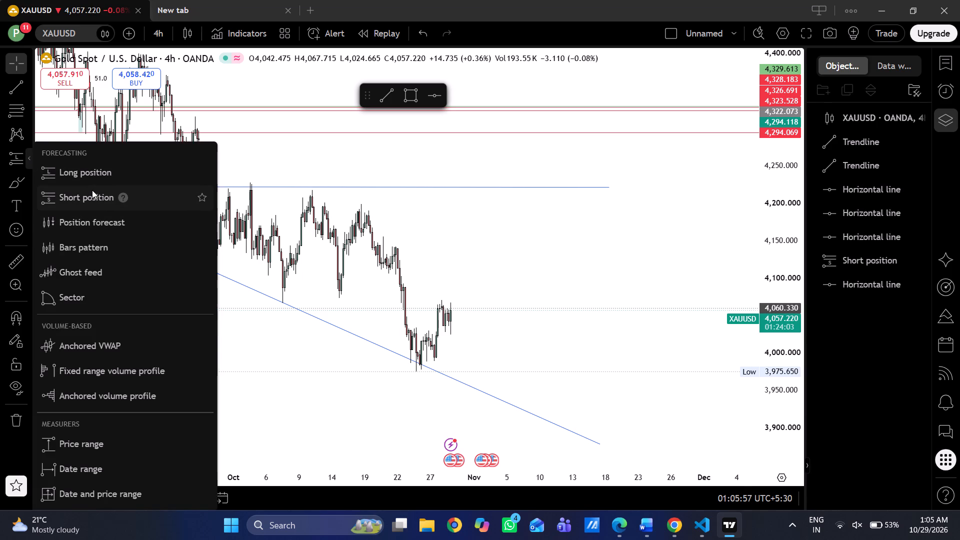
click(96, 170)
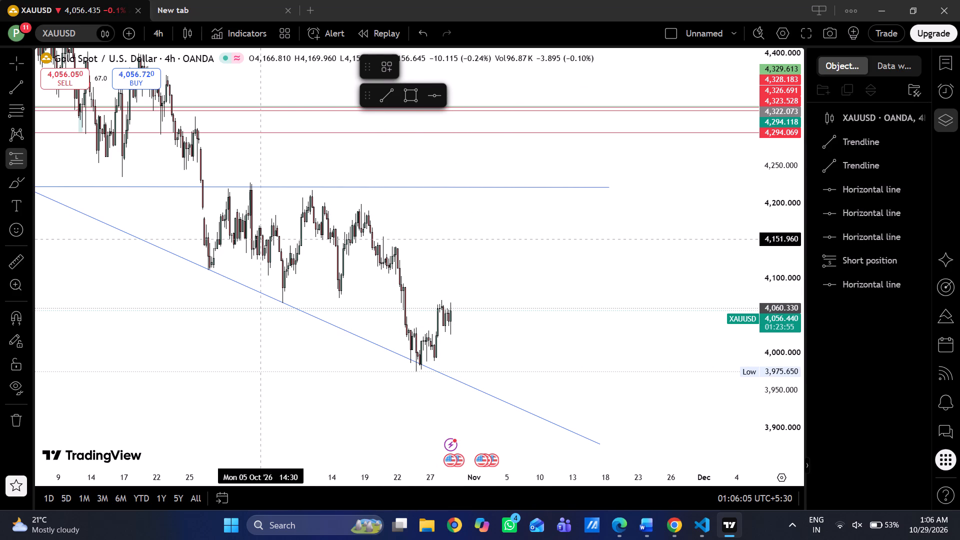
click(29, 158)
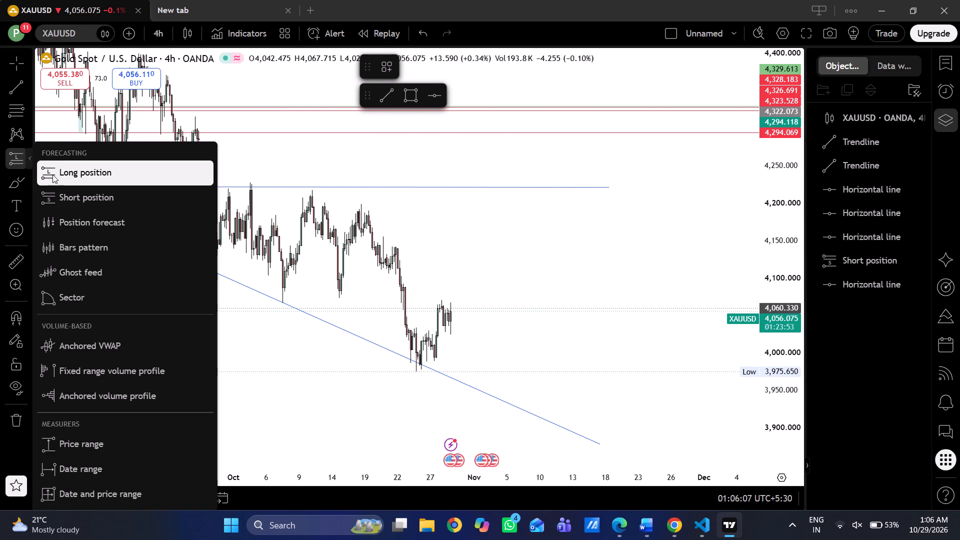
click(78, 197)
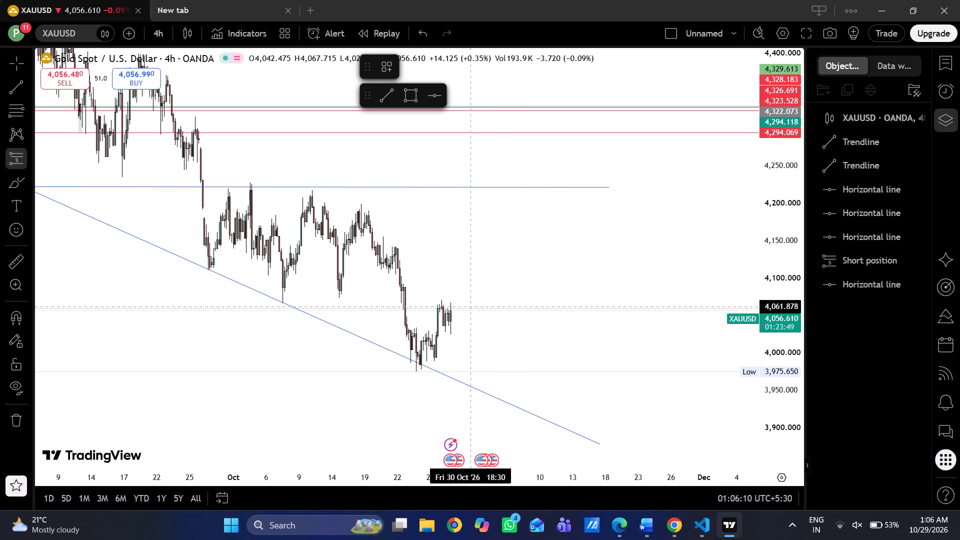
click(480, 312)
drag(477, 312, 451, 310)
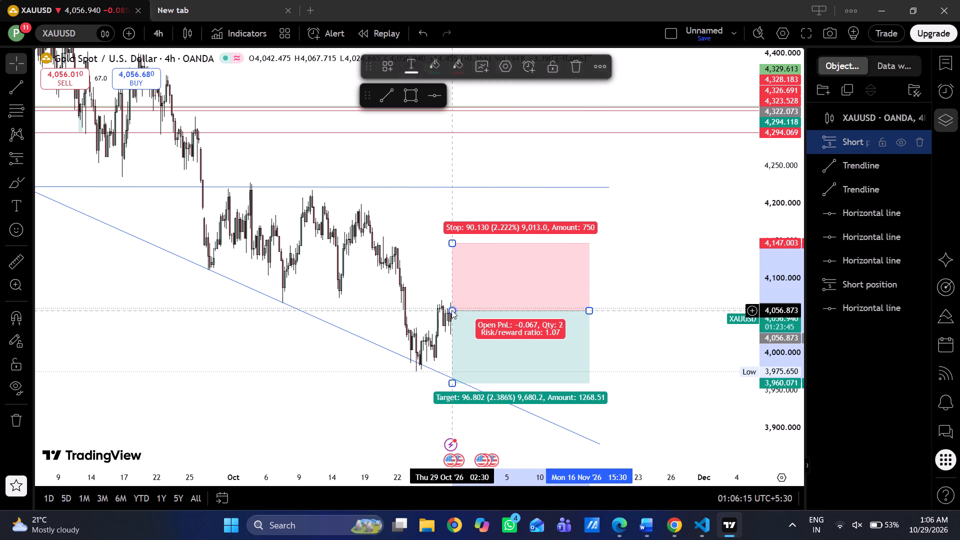
drag(590, 309, 601, 312)
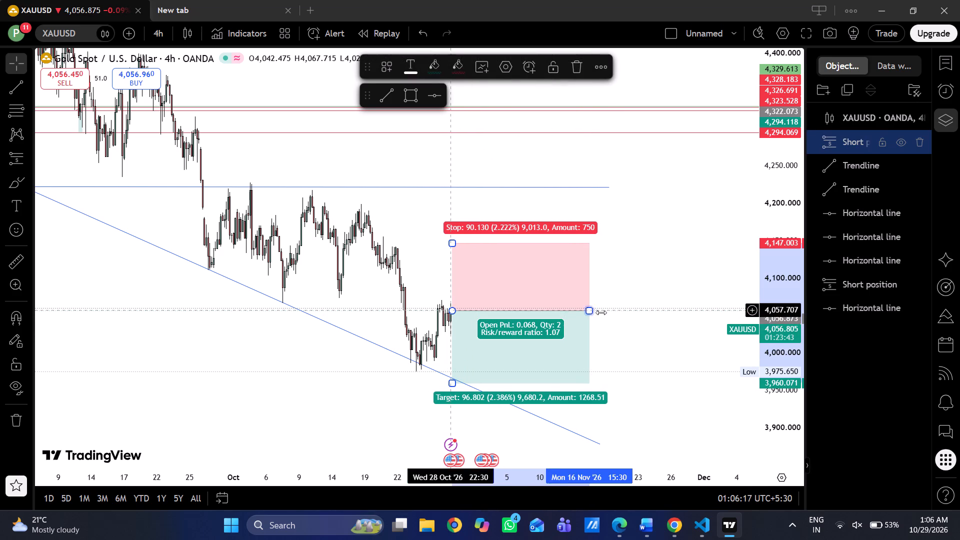
drag(601, 312, 630, 312)
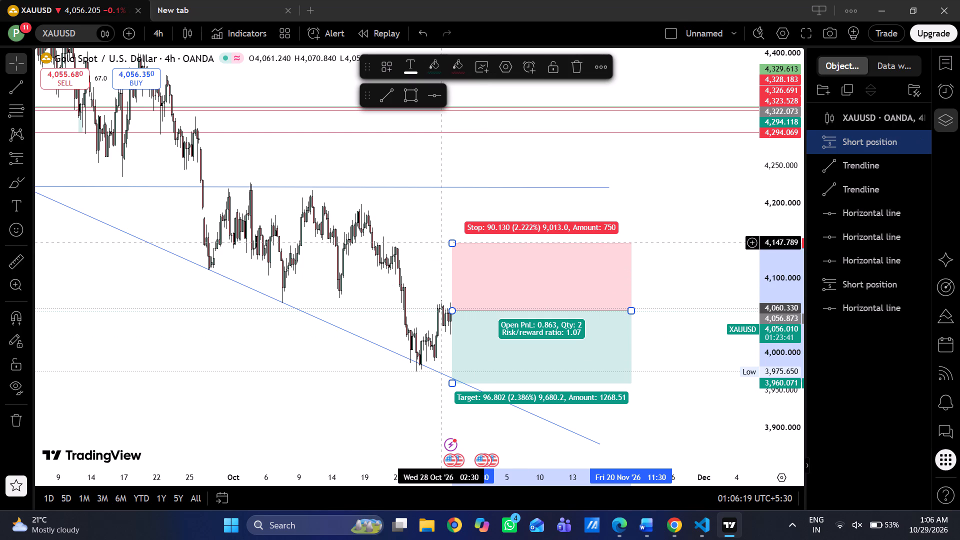
Raise the new short position's stop level to about 4,155.3.
drag(453, 243, 453, 232)
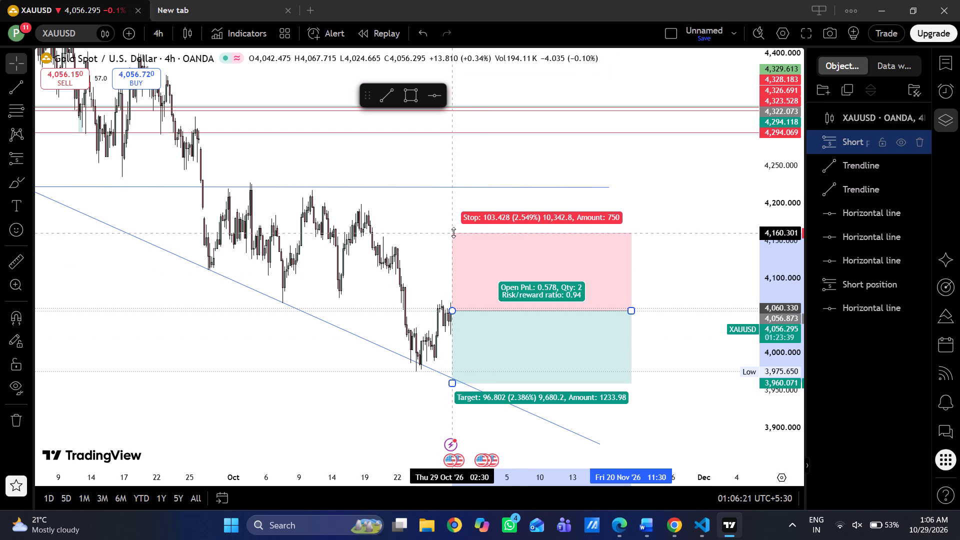
drag(453, 232, 460, 240)
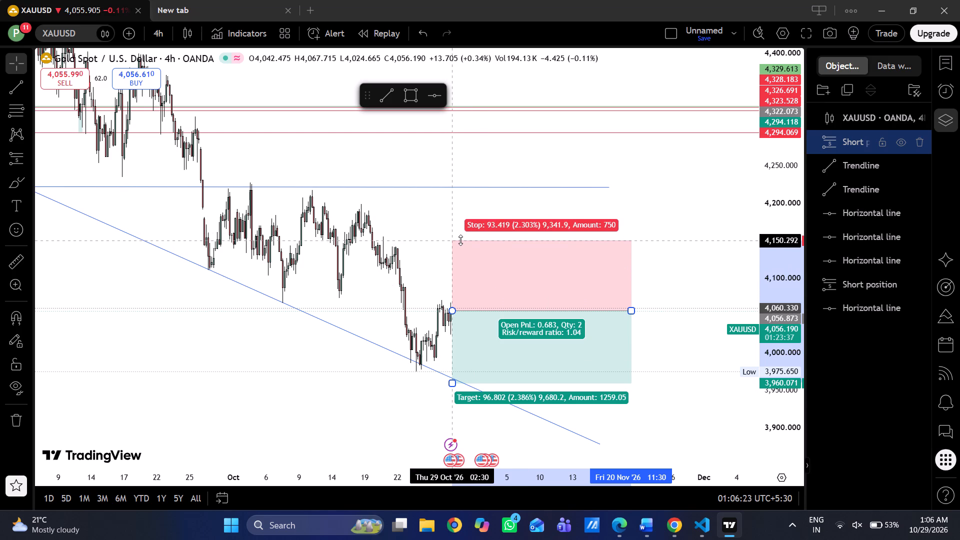
drag(460, 240, 462, 236)
click(415, 213)
Move the 4,294.069 horizontal line down to about 4,250.4, just above the upper trendline.
scroll(415, 213, right, 1)
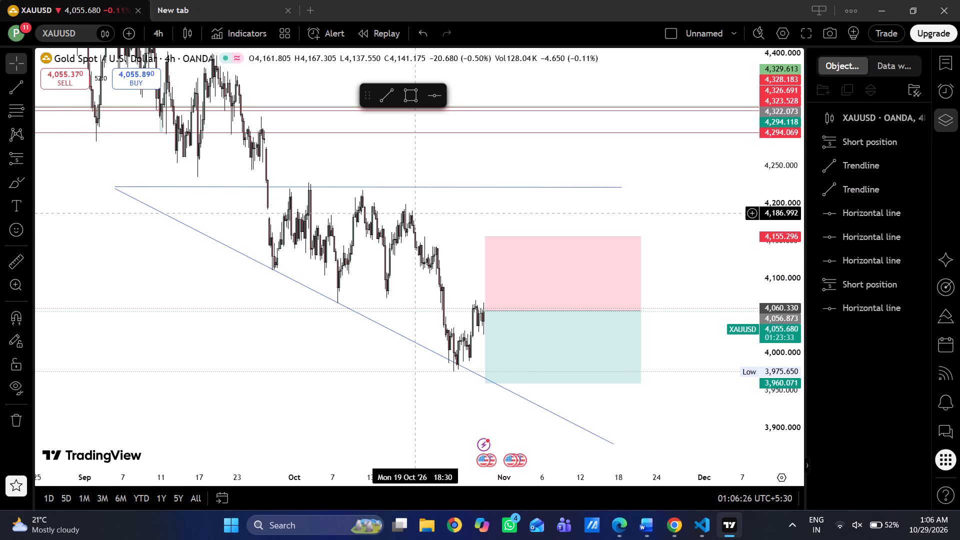
drag(343, 129, 382, 192)
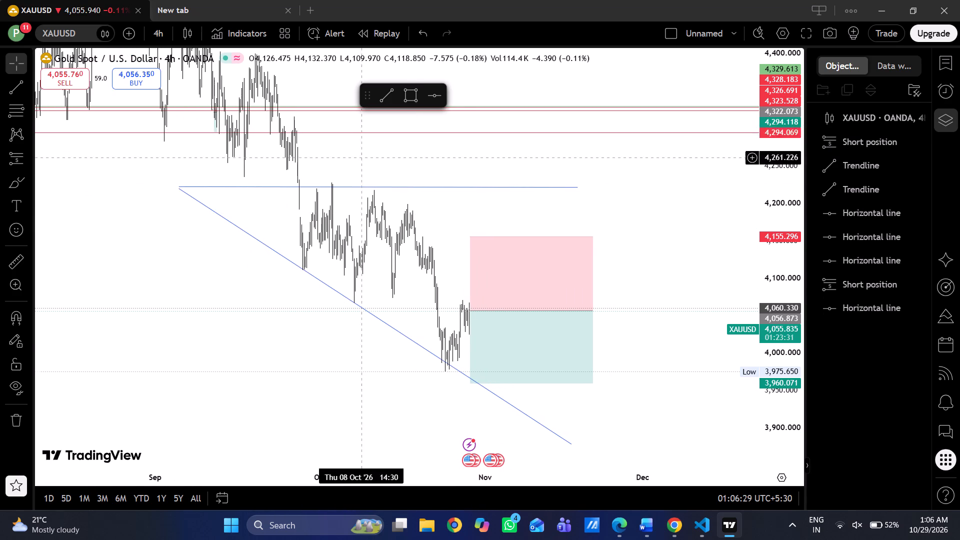
drag(382, 192, 370, 239)
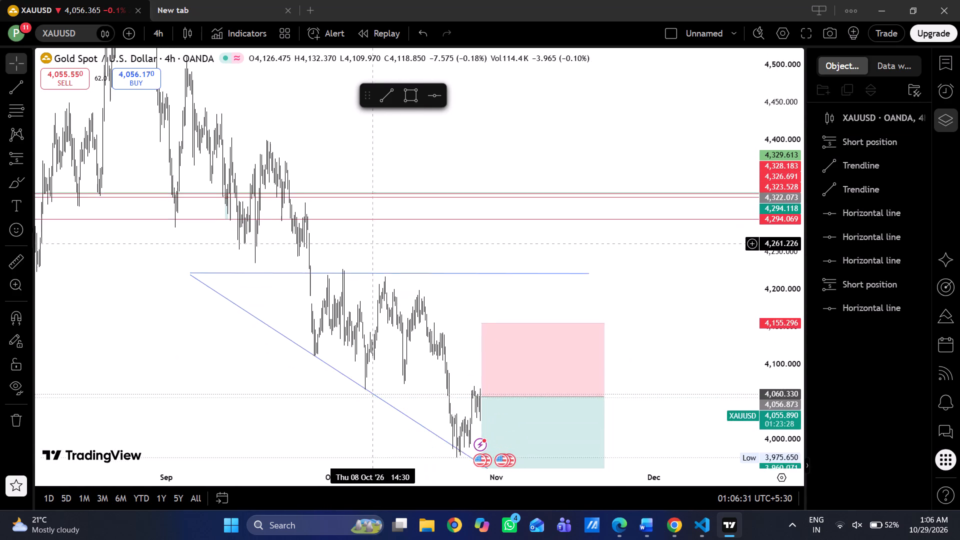
drag(370, 239, 350, 180)
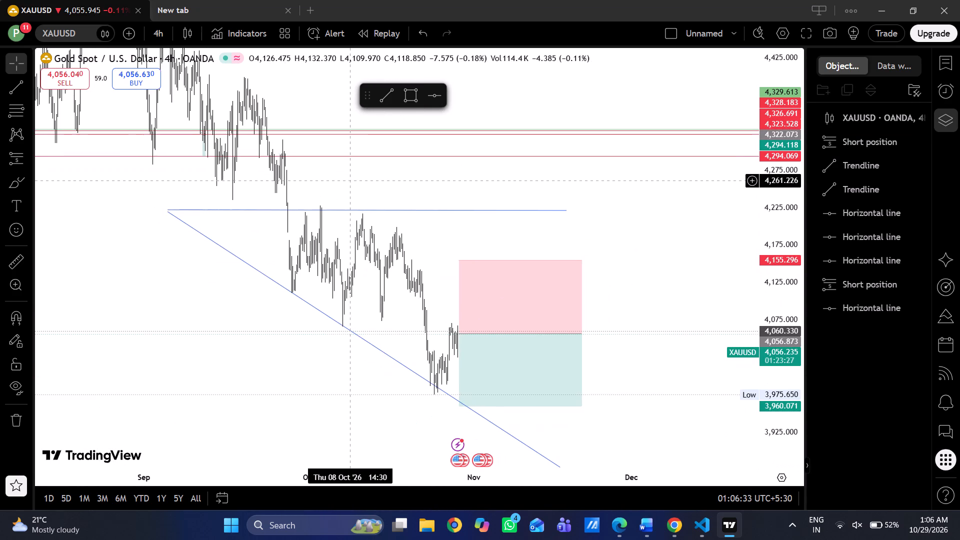
drag(289, 196, 425, 333)
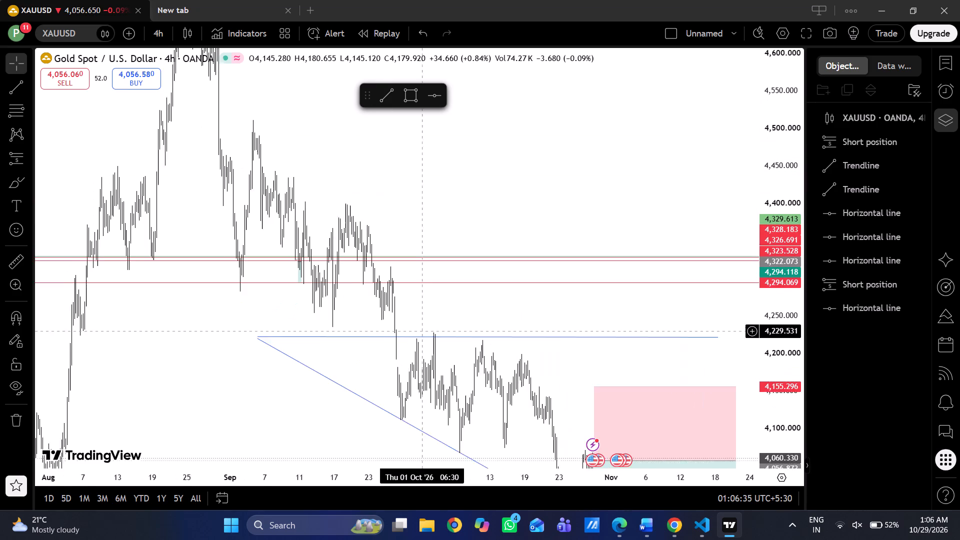
drag(425, 333, 453, 355)
drag(484, 308, 402, 237)
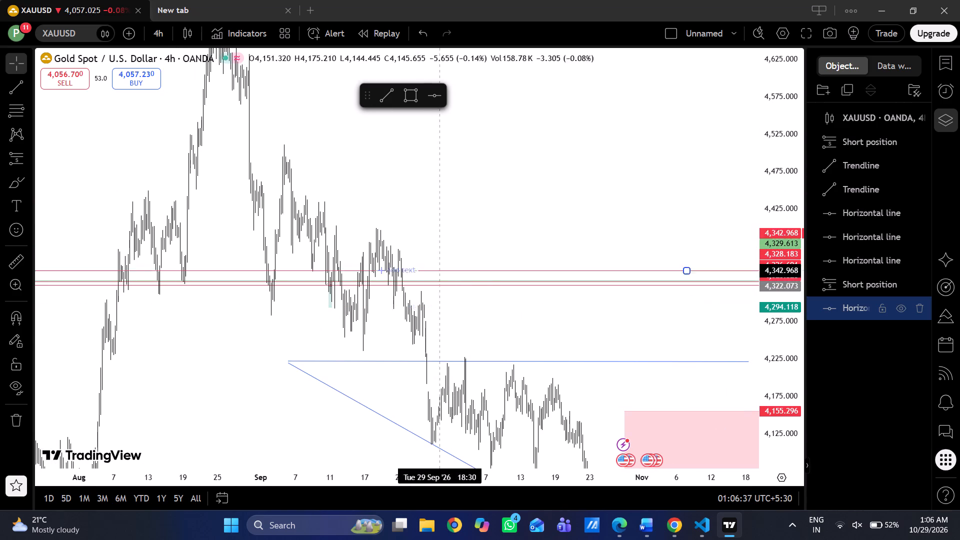
drag(402, 237, 519, 320)
drag(519, 320, 486, 339)
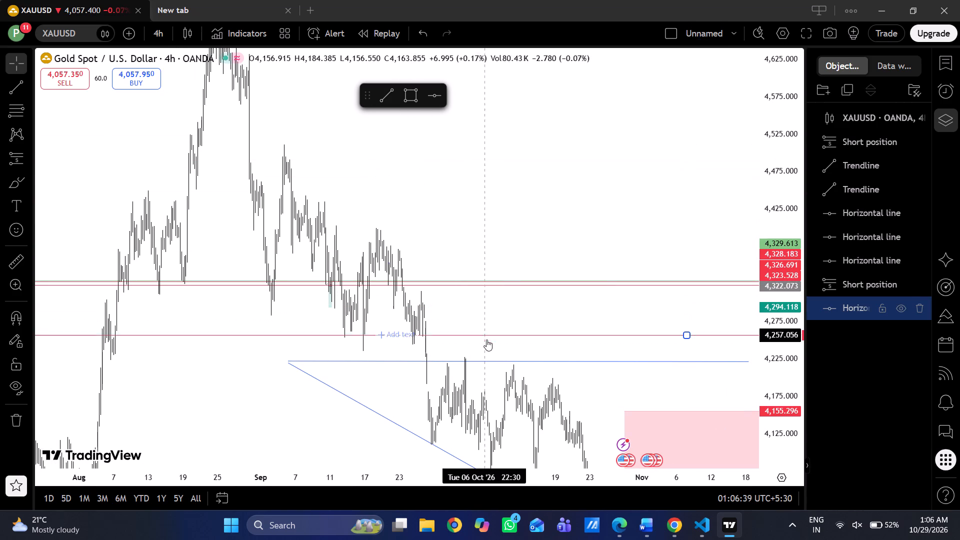
click(575, 354)
Measure the price range from about 4,507 on 9 September down to about 4,175 on 18 September, and clear the measurement.
drag(533, 384, 449, 269)
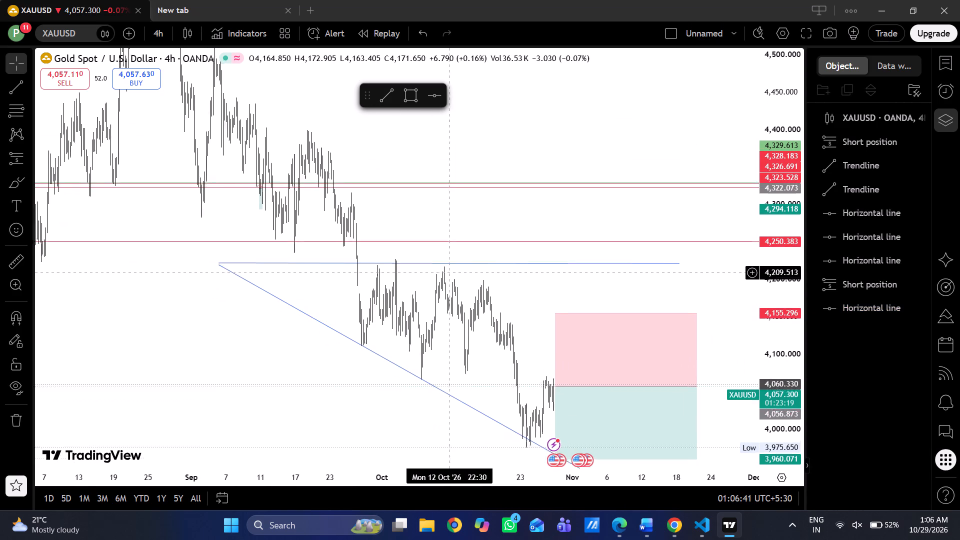
drag(449, 269, 447, 267)
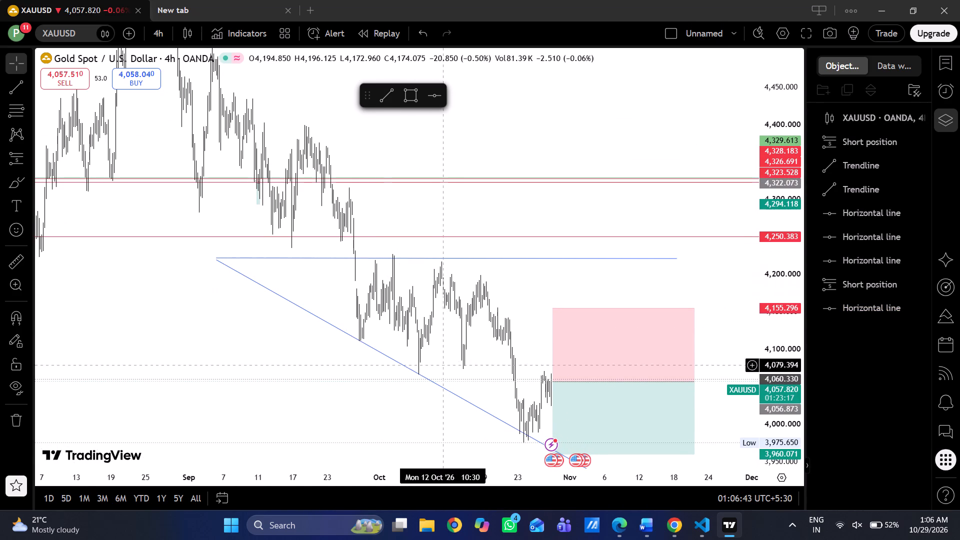
drag(412, 148, 505, 312)
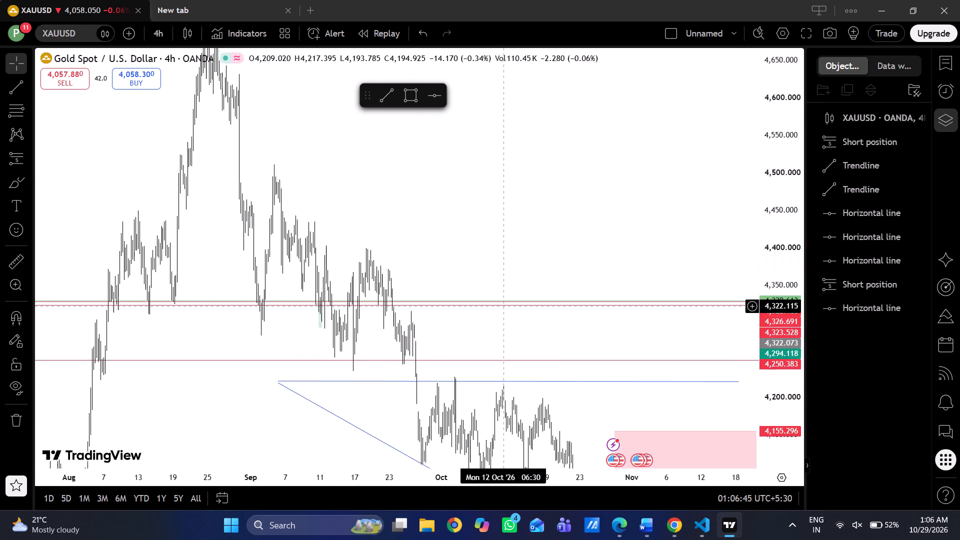
drag(505, 312, 505, 315)
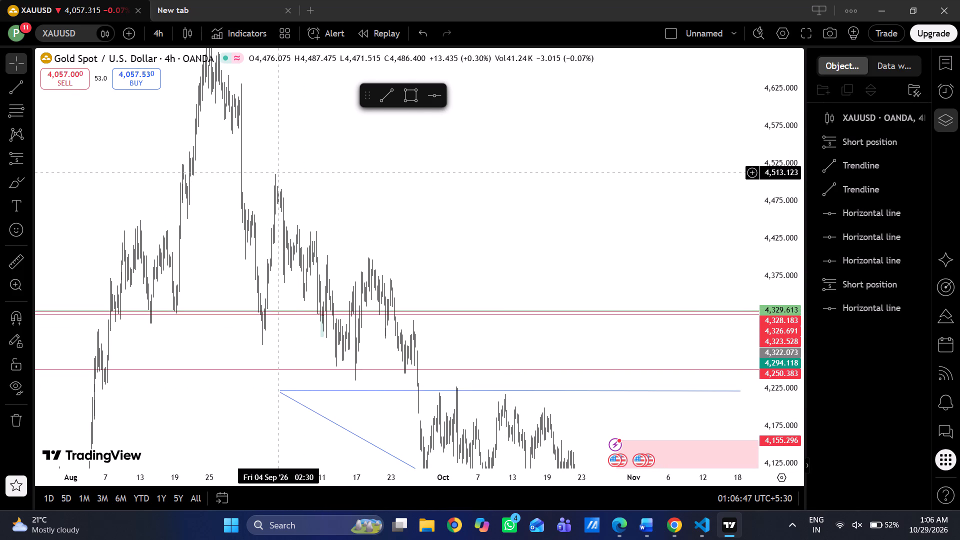
drag(278, 172, 297, 148)
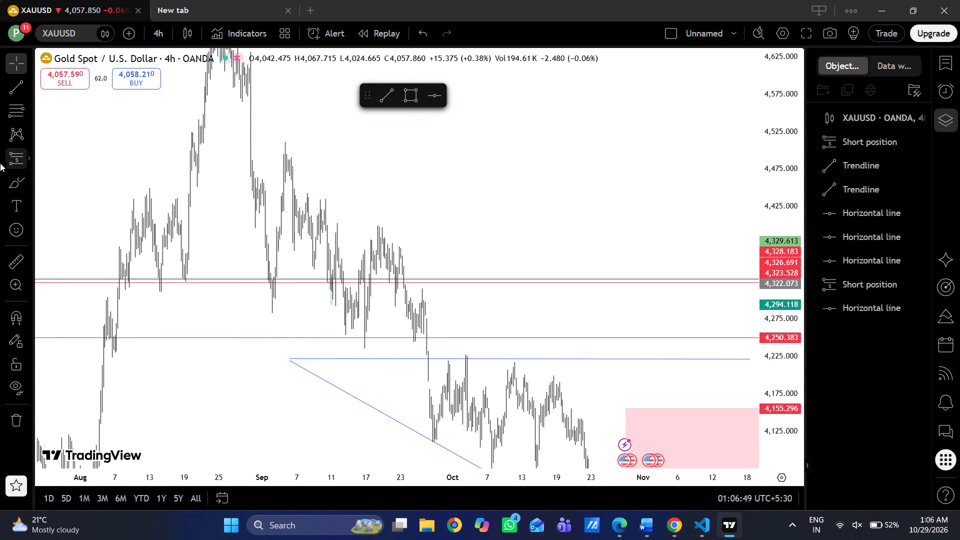
double_click(17, 254)
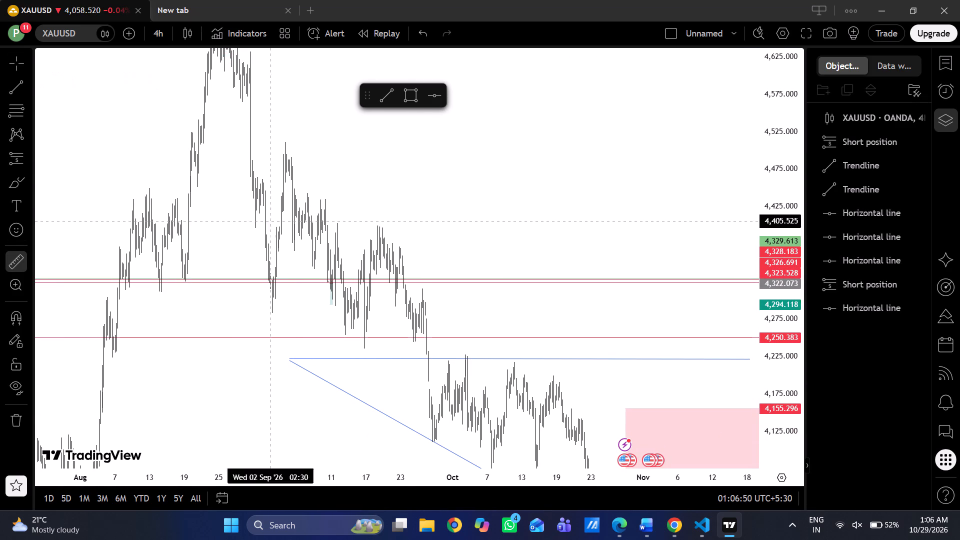
drag(317, 144, 327, 230)
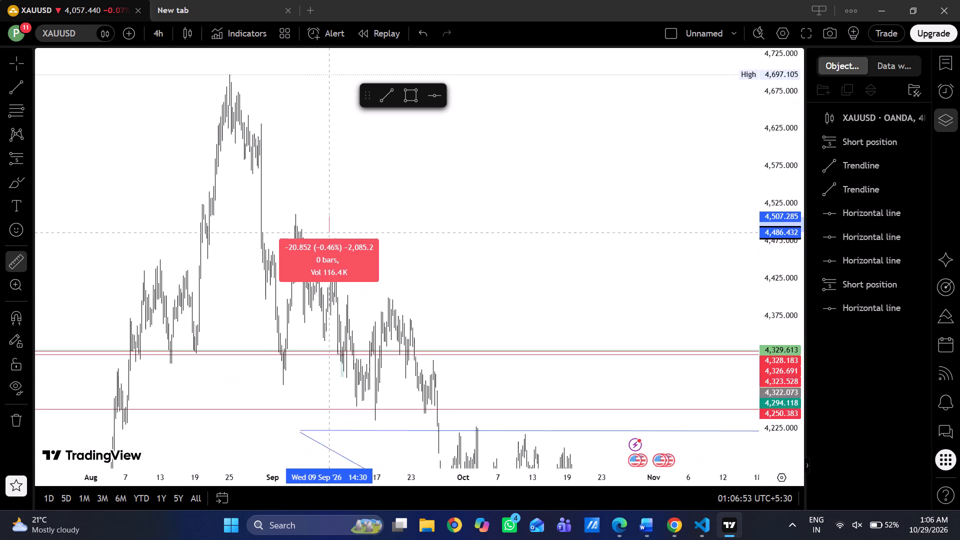
drag(327, 230, 319, 198)
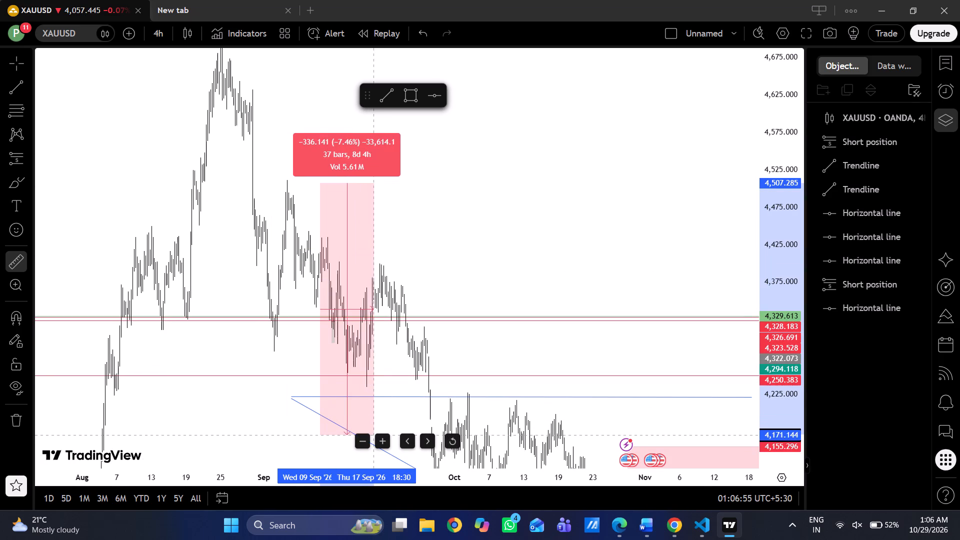
click(377, 431)
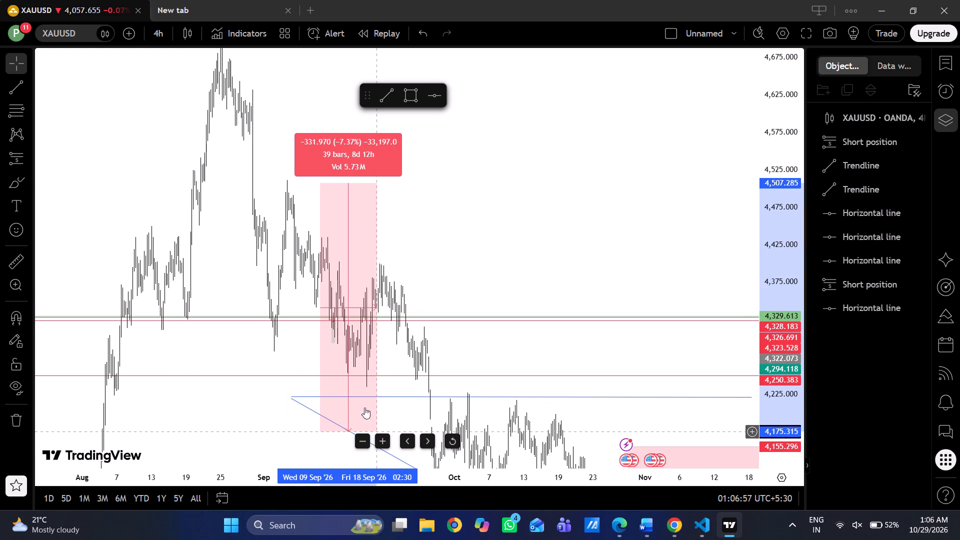
click(472, 266)
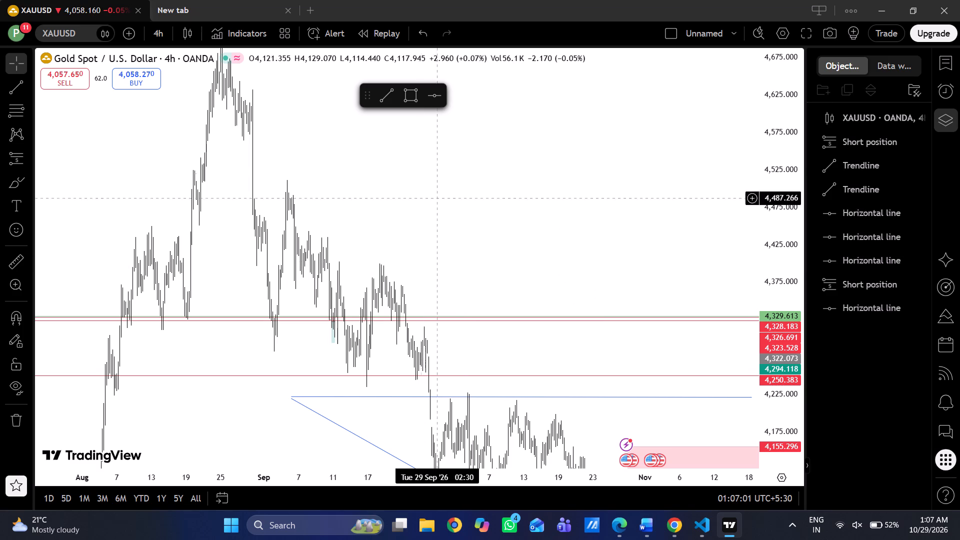
Draw a near-vertical trendline on 11 September from about 4,451.4 down to about 4,112.8.
drag(456, 269, 419, 76)
drag(433, 157, 436, 185)
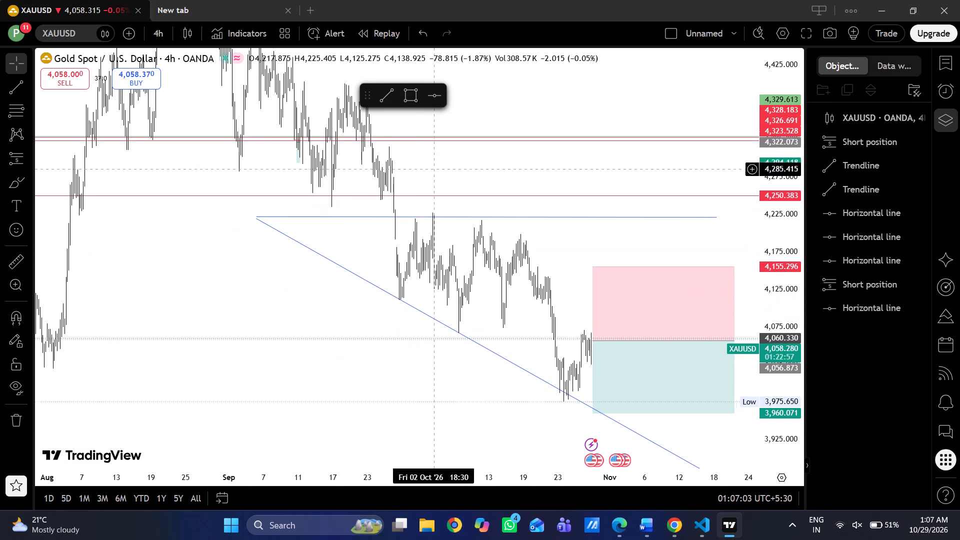
drag(436, 185, 445, 231)
click(17, 85)
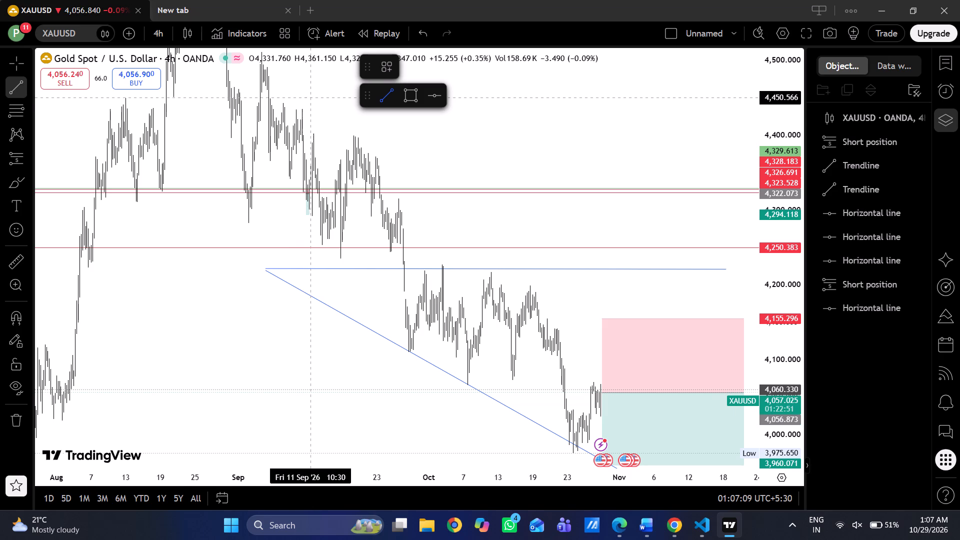
drag(311, 96, 308, 307)
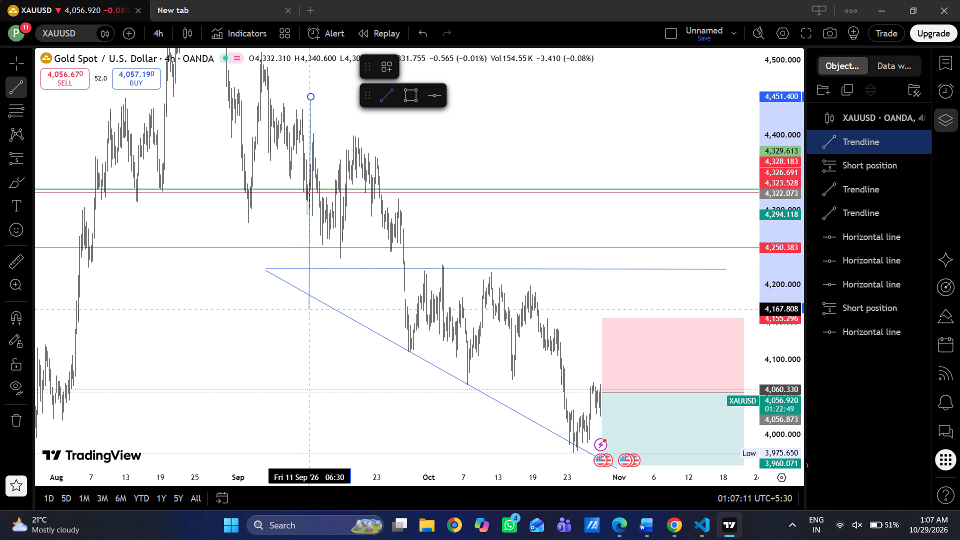
drag(308, 307, 310, 280)
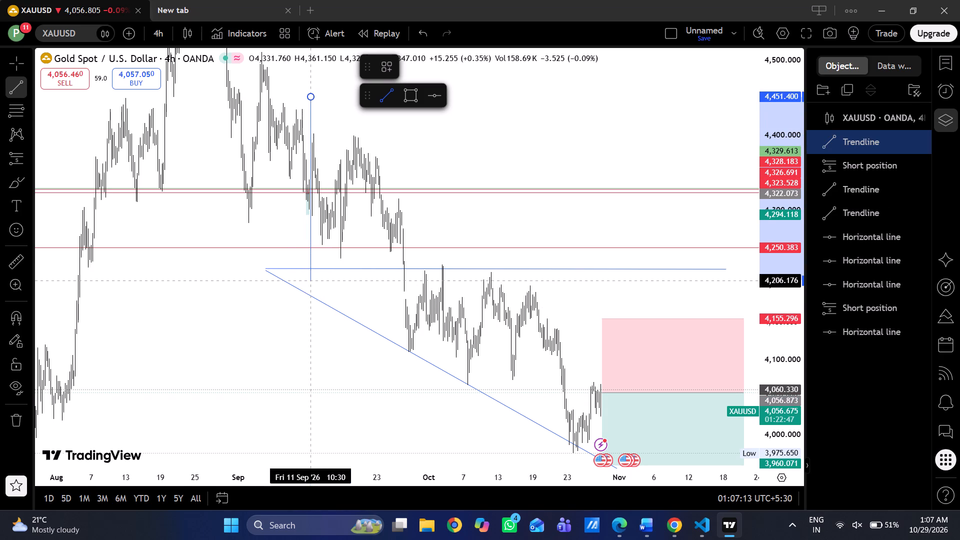
click(307, 350)
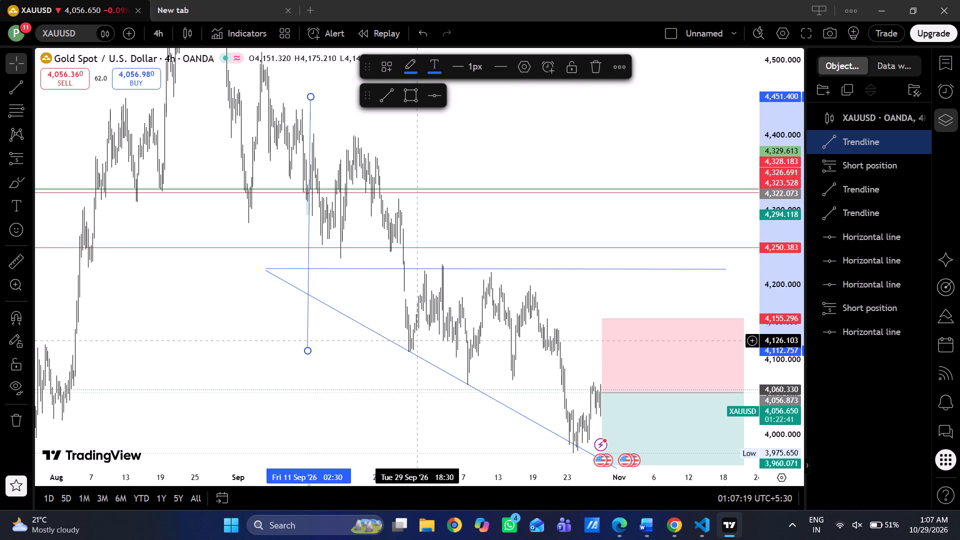
Move the near-vertical trendline to late October so it runs from the latest swing high down to about 3,728.
drag(417, 341, 284, 188)
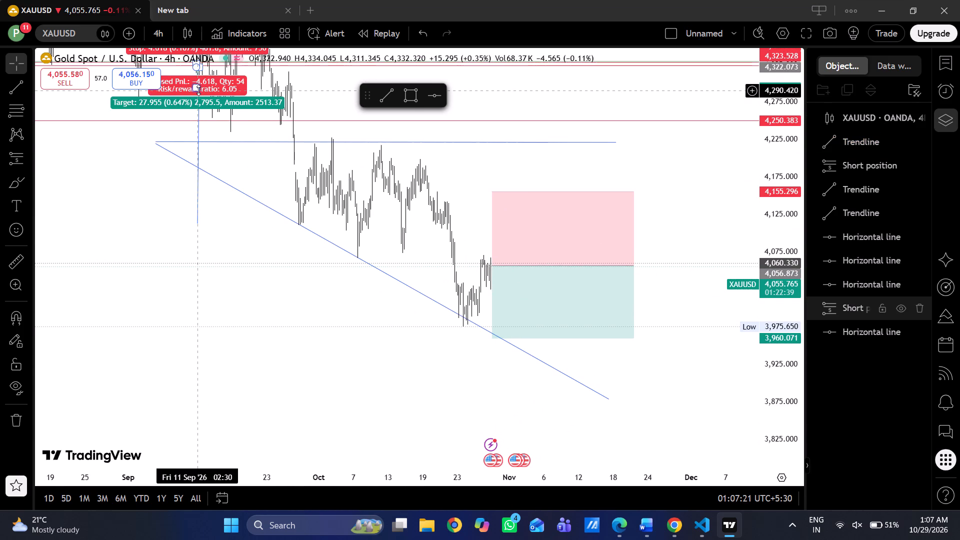
drag(198, 113, 253, 175)
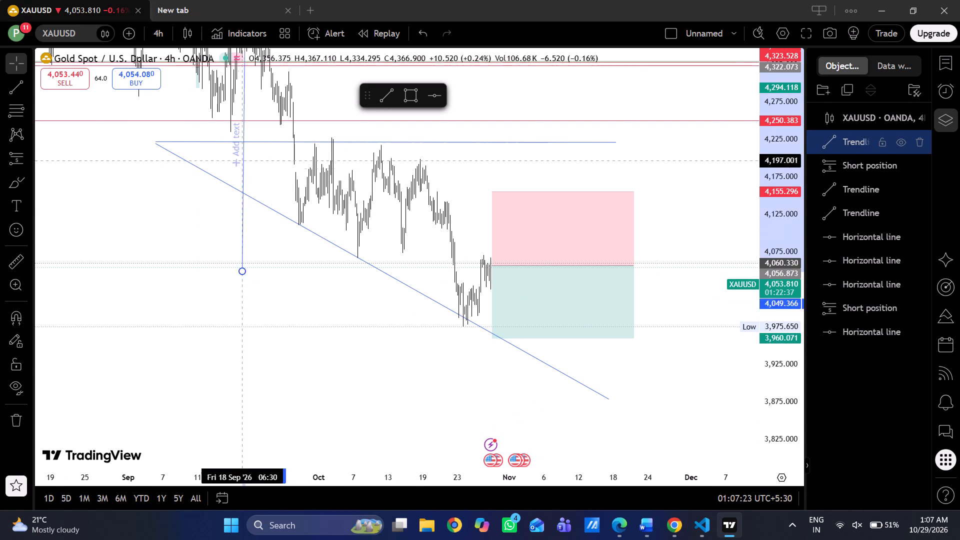
drag(253, 175, 480, 313)
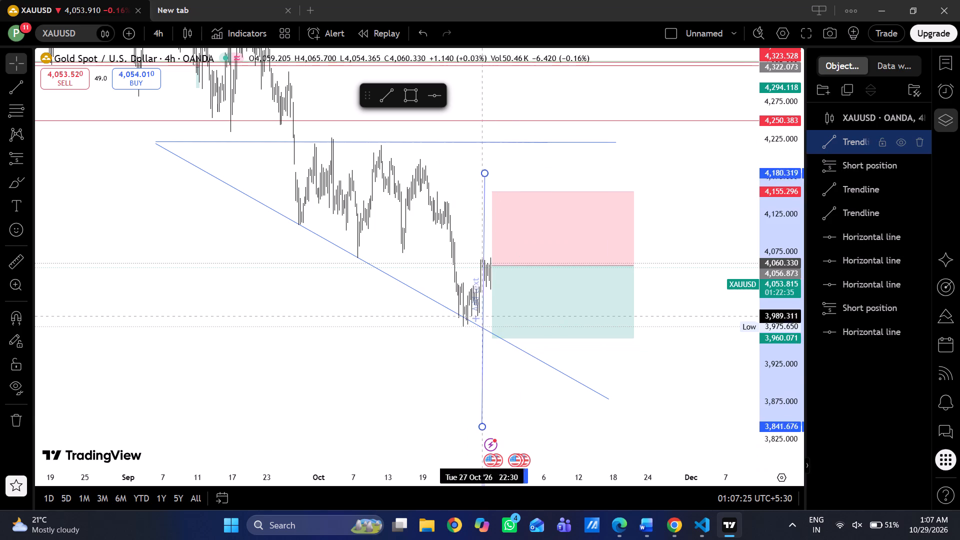
drag(480, 313, 499, 315)
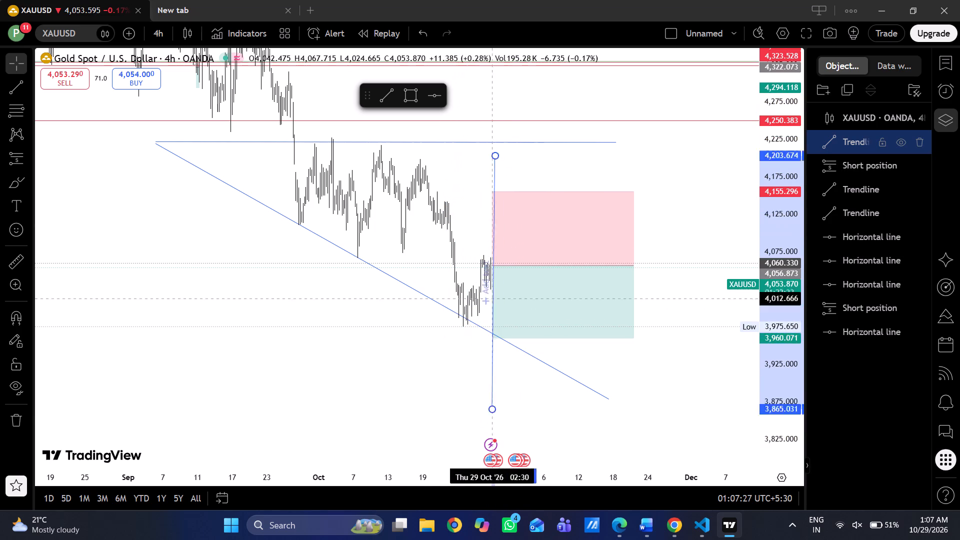
drag(499, 315, 493, 478)
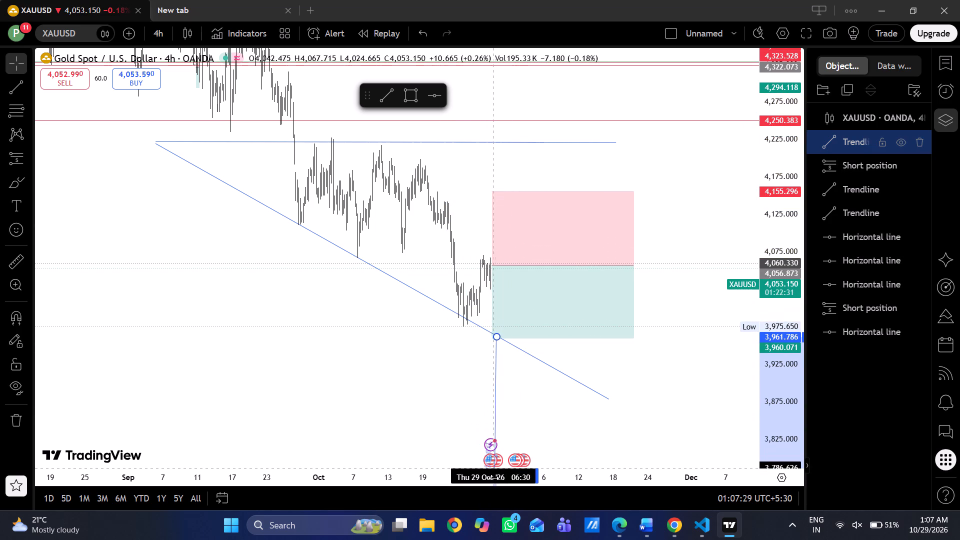
drag(493, 478, 497, 478)
click(406, 424)
drag(406, 424, 342, 312)
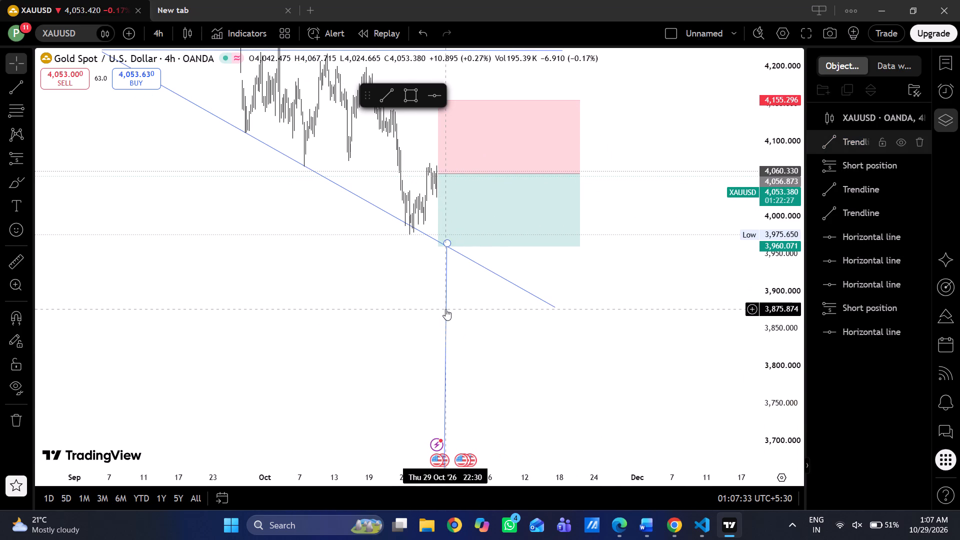
drag(445, 309, 429, 232)
Shift the whole latest short position up so its entry sits at 4,066.882.
drag(462, 297, 446, 243)
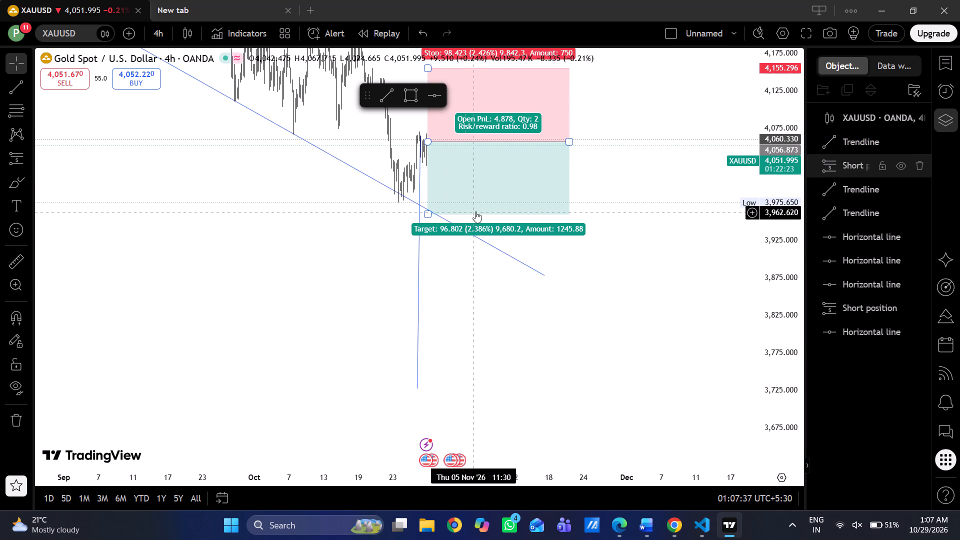
drag(479, 213, 473, 260)
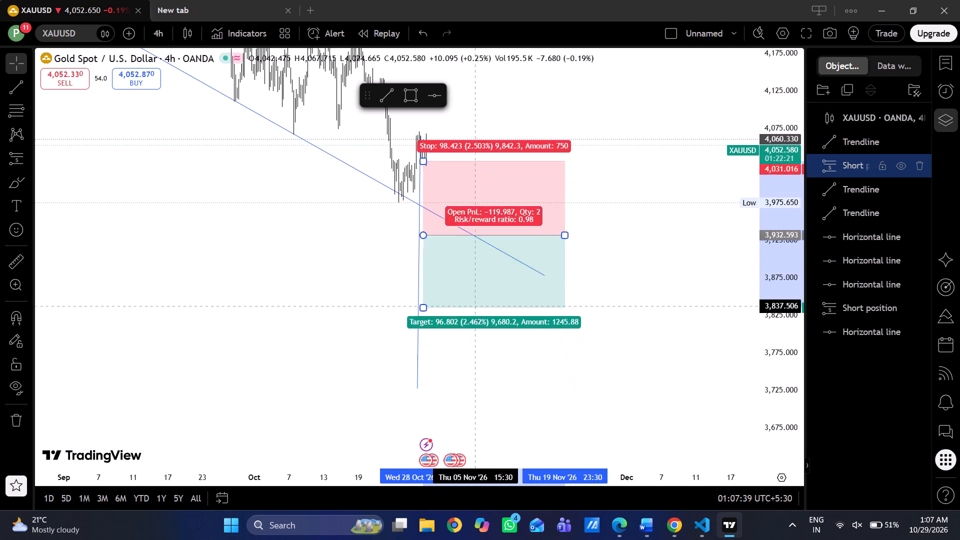
drag(473, 260, 479, 205)
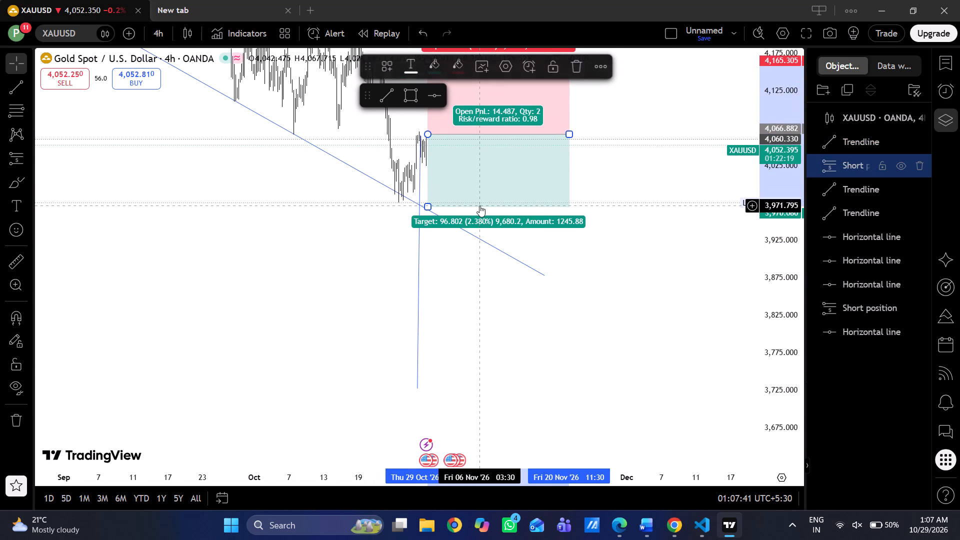
Lower the short position's target to 3,729.073, level with the bottom end of the near-vertical trendline.
drag(427, 205, 445, 426)
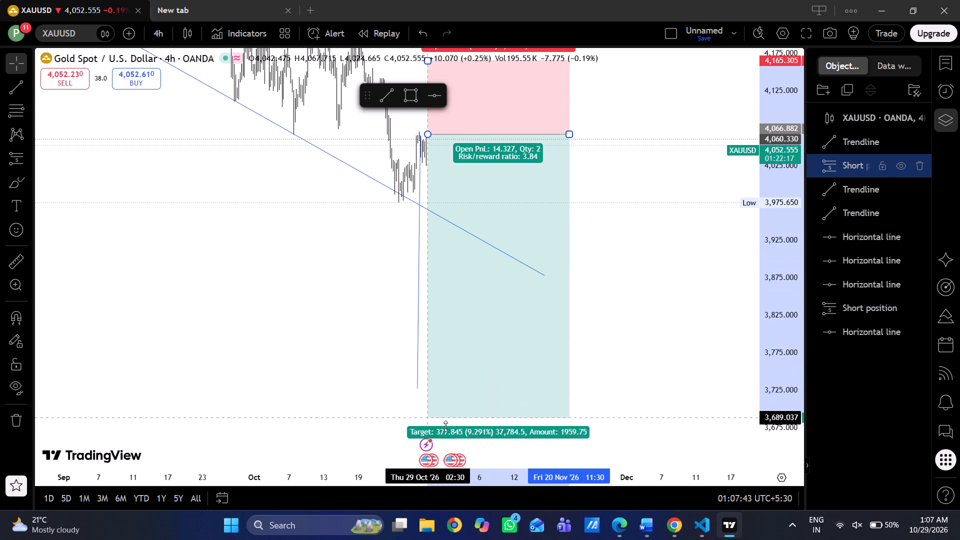
drag(445, 426, 448, 386)
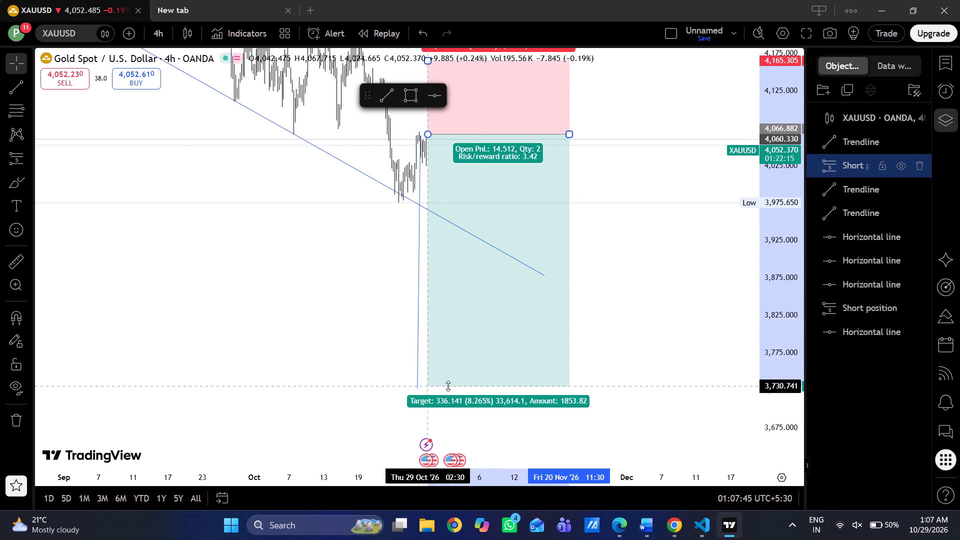
drag(448, 386, 448, 385)
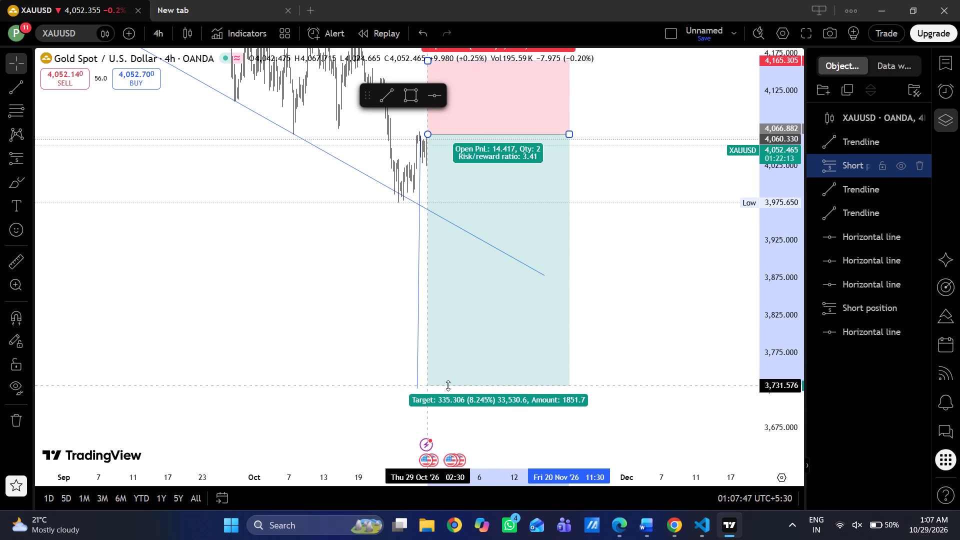
drag(448, 385, 448, 387)
click(288, 181)
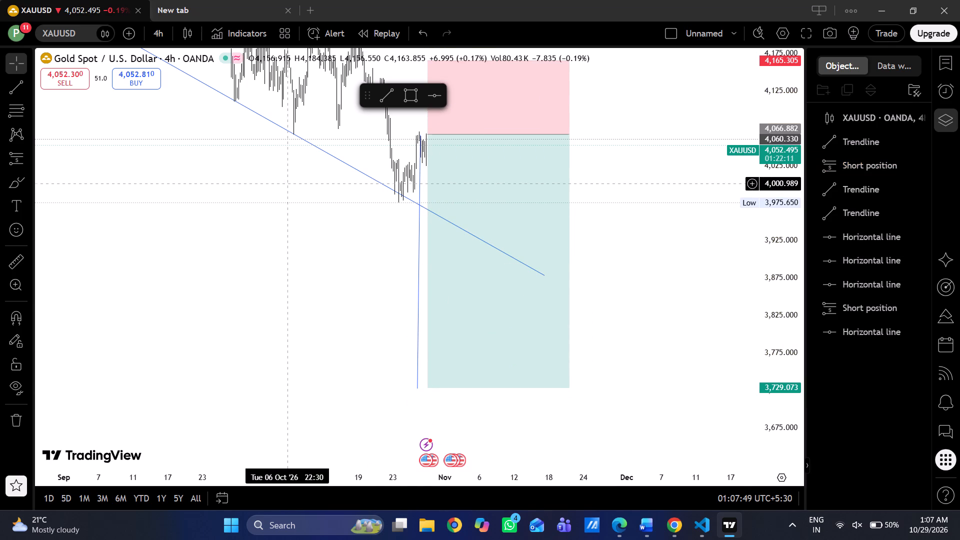
Lower the short position's stop level to 4,134.444.
drag(317, 215, 405, 391)
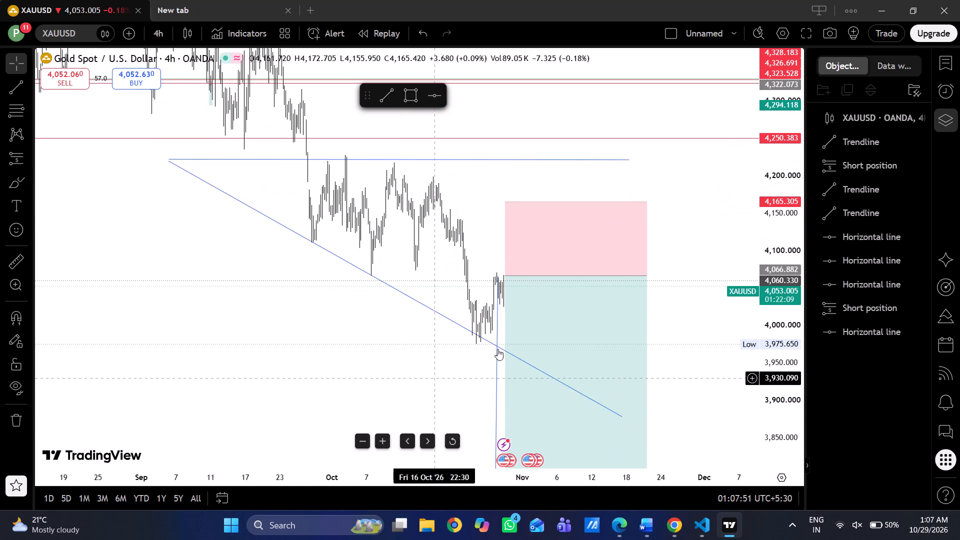
drag(506, 200, 506, 208)
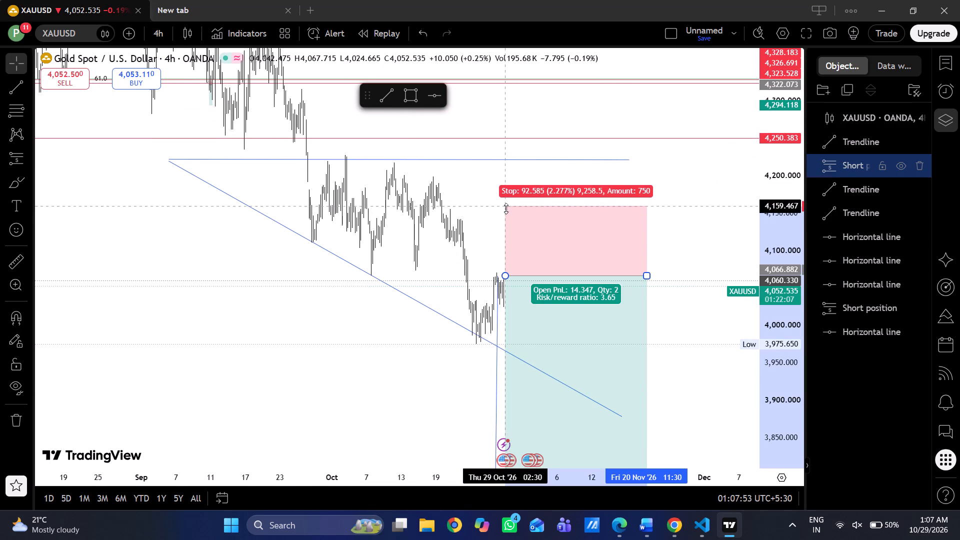
drag(506, 208, 506, 220)
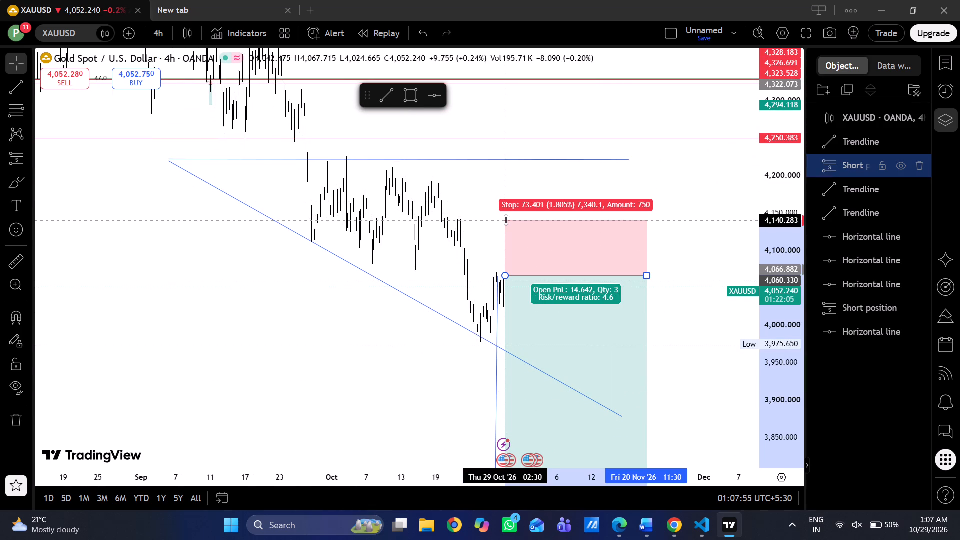
drag(506, 220, 506, 222)
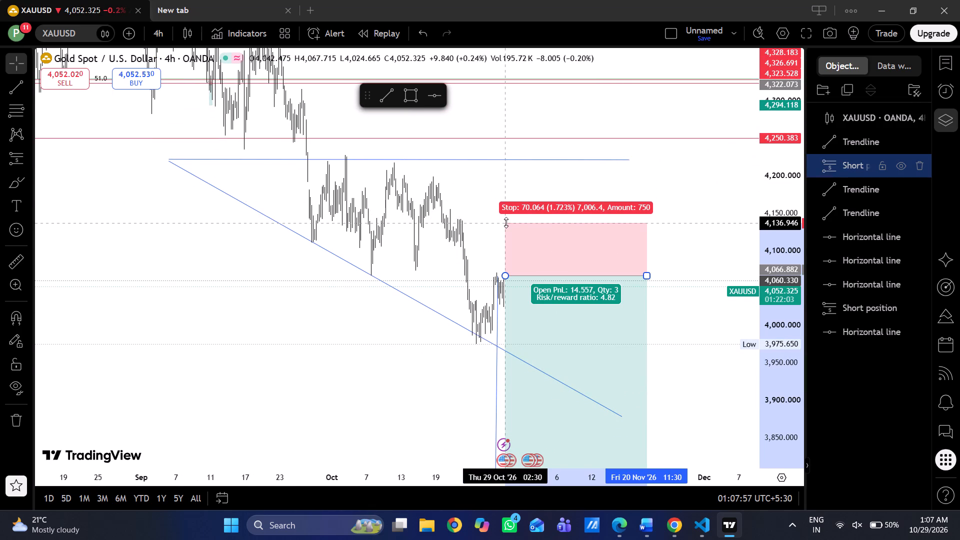
drag(506, 222, 506, 220)
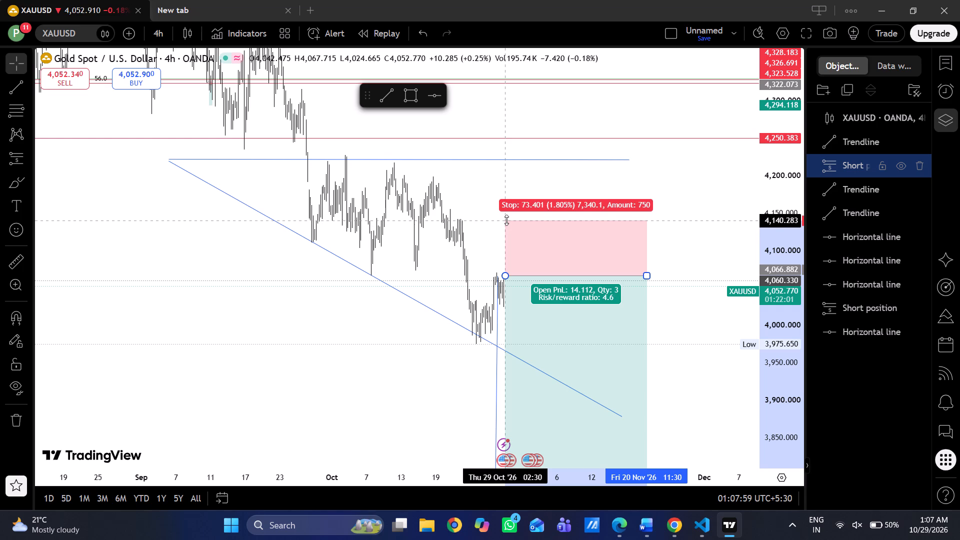
drag(506, 220, 506, 224)
click(522, 184)
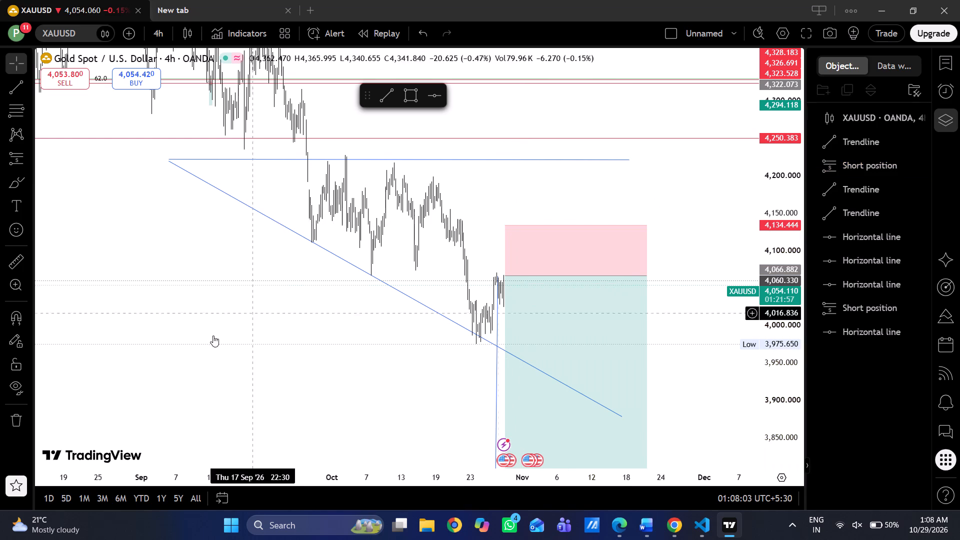
Examine gold's earlier price action from May to August around the lows, comparing it with the short position's levels.
scroll(203, 344, right, 1)
drag(164, 335, 283, 120)
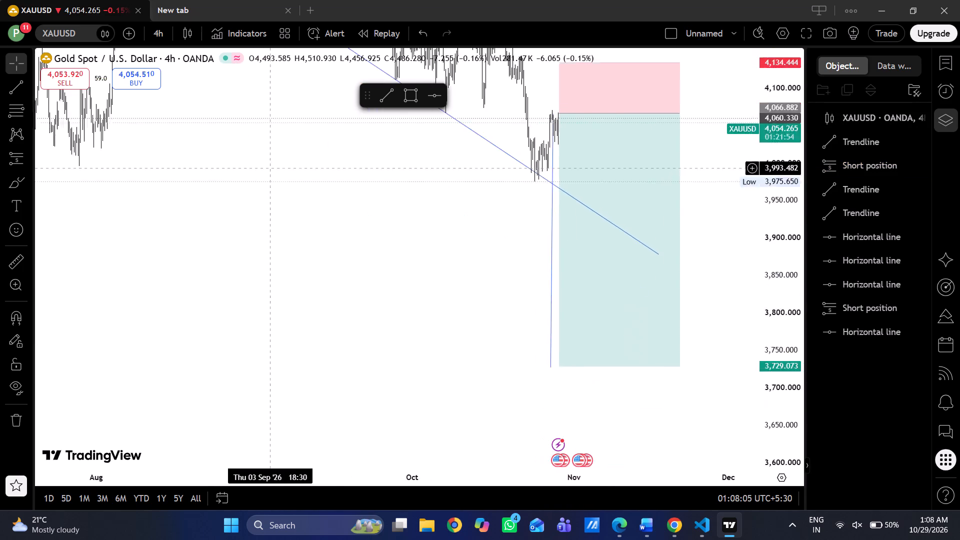
drag(283, 120, 314, 117)
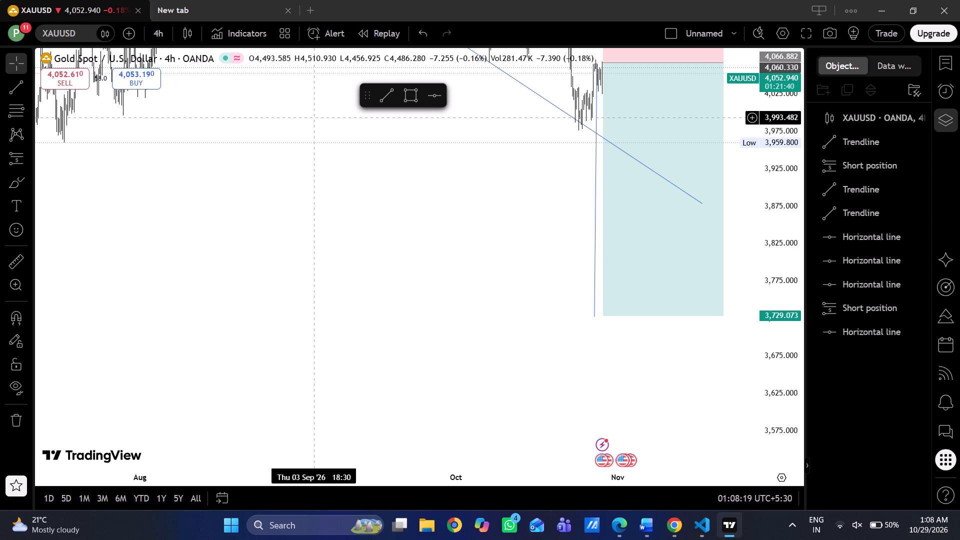
drag(314, 117, 403, 316)
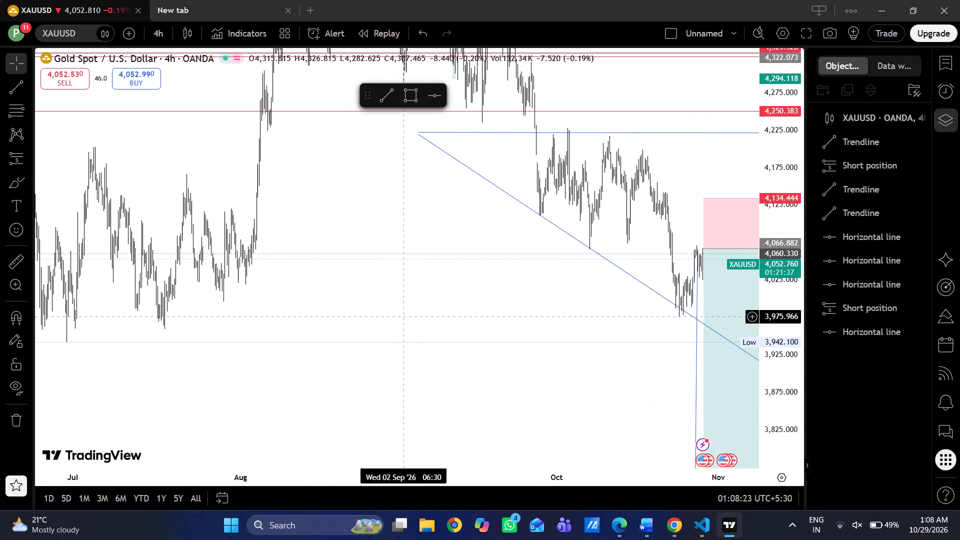
drag(185, 232, 409, 402)
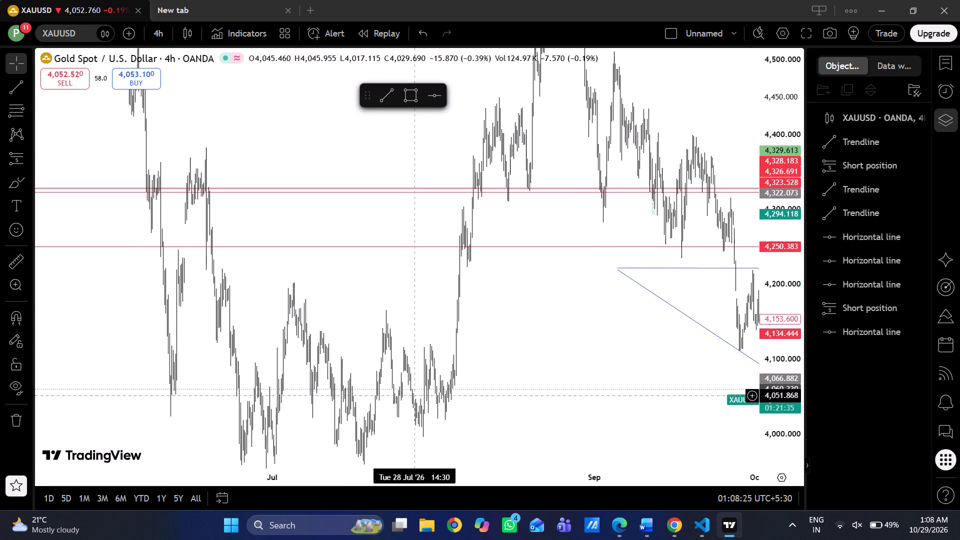
drag(409, 402, 417, 268)
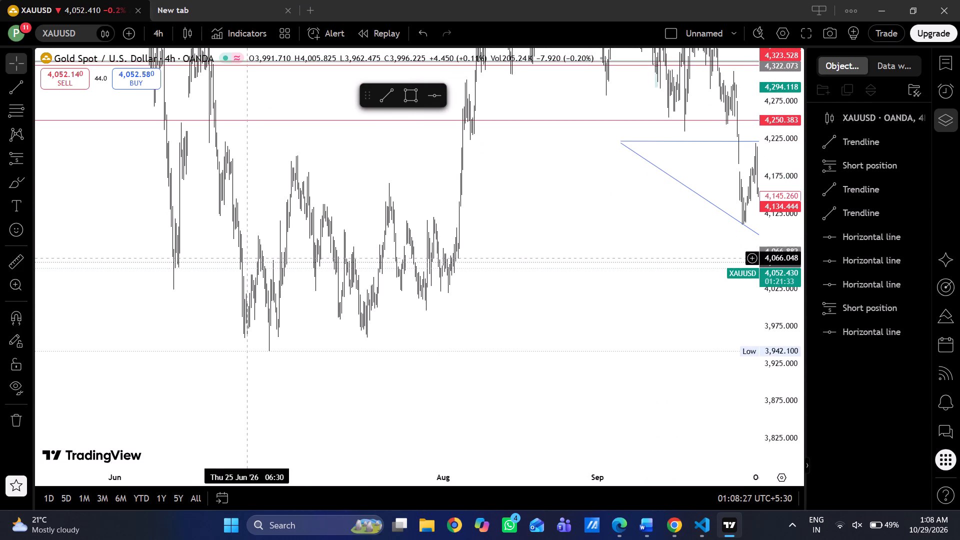
drag(247, 257, 399, 258)
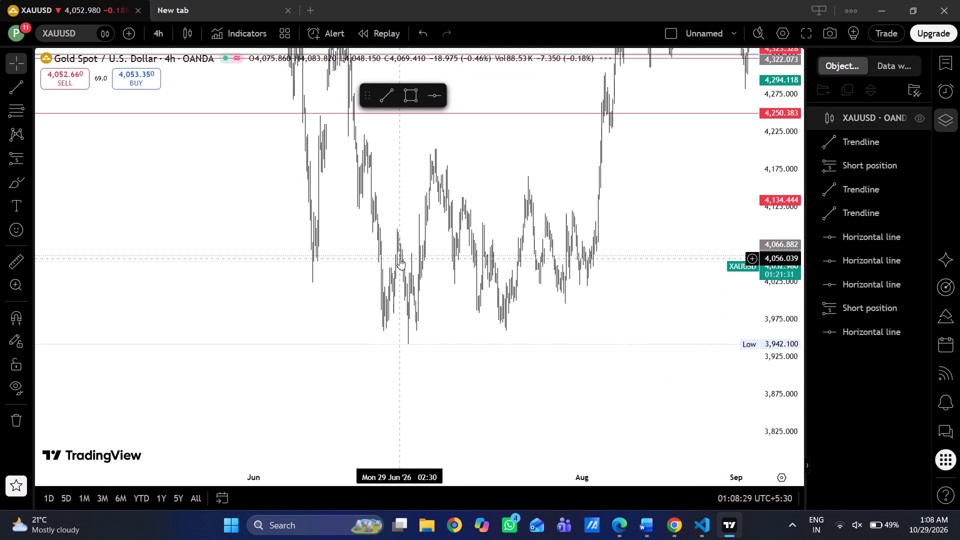
drag(244, 177, 420, 285)
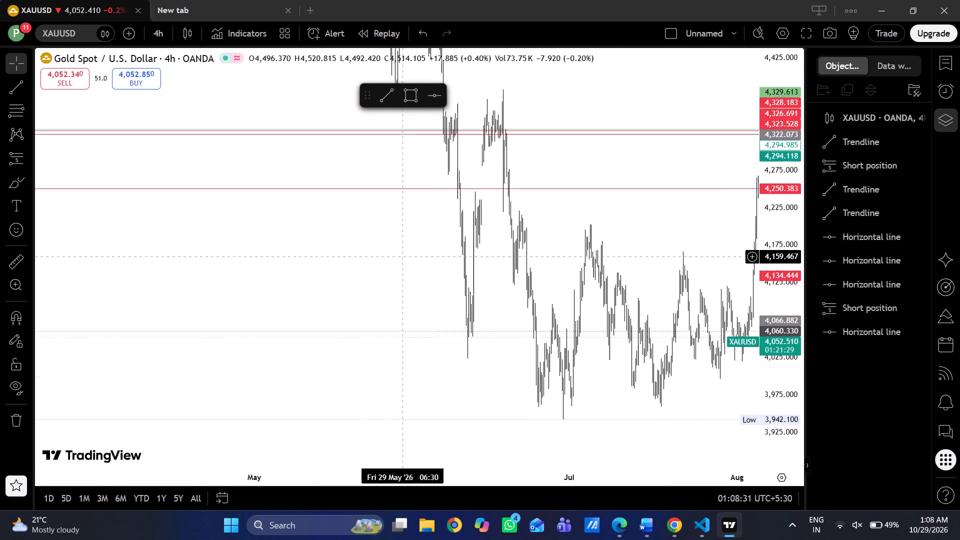
drag(420, 285, 158, 47)
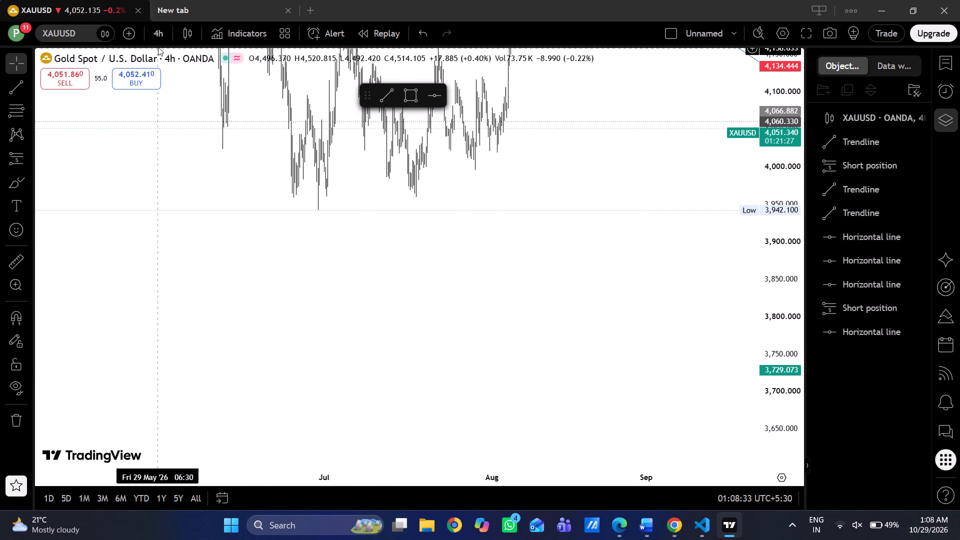
scroll(158, 47, down, 1)
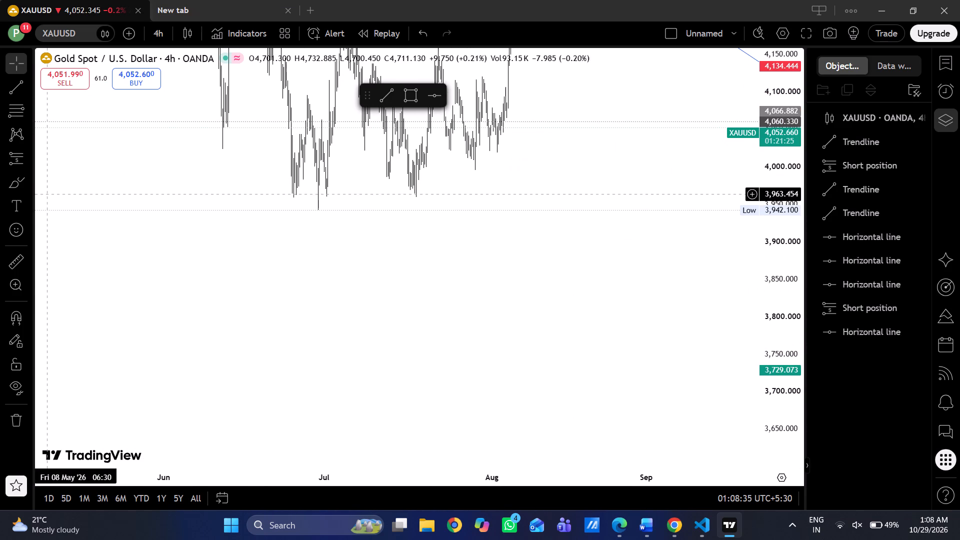
drag(446, 234, 417, 8)
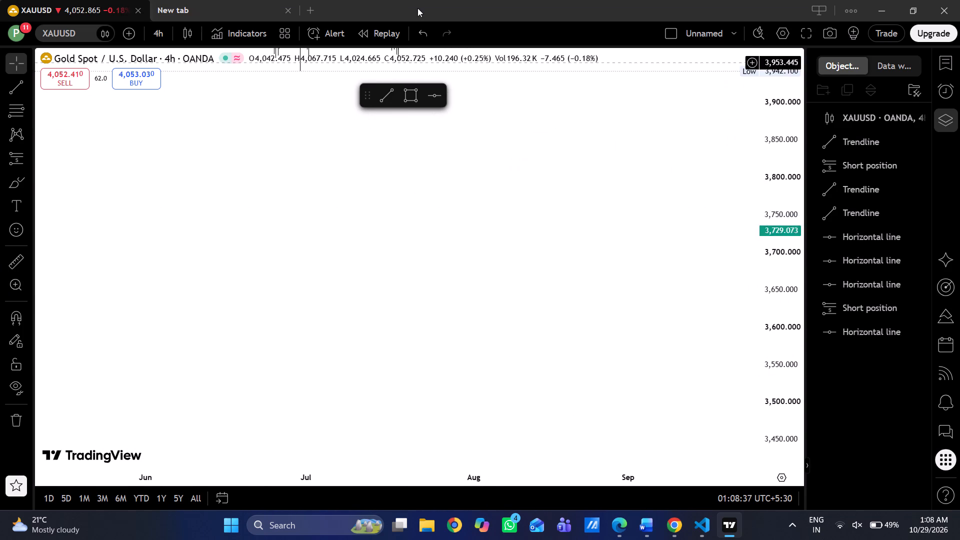
drag(417, 8, 519, 474)
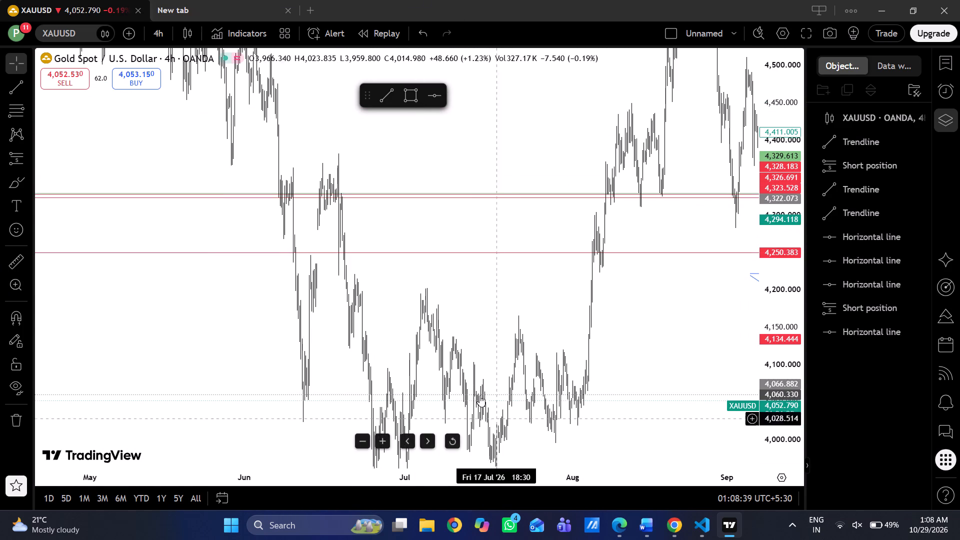
Examine gold's price action from August through October, following it up to the latest candles and the short position.
scroll(463, 378, down, 2)
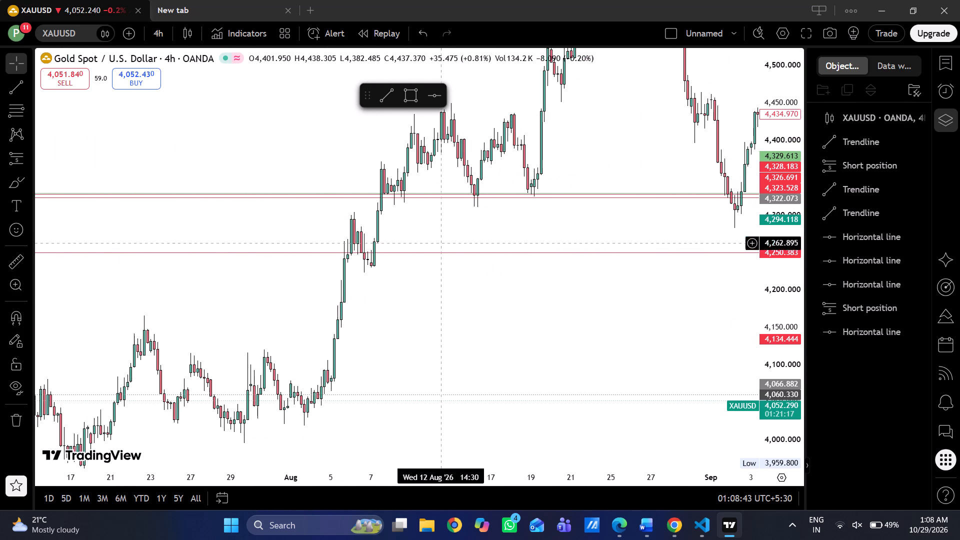
drag(409, 167, 162, 241)
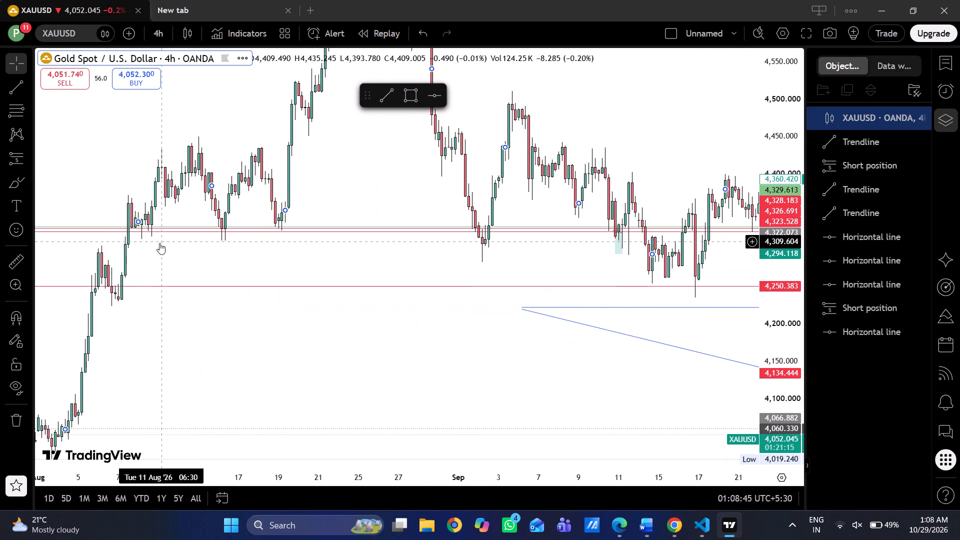
drag(116, 281, 0, 479)
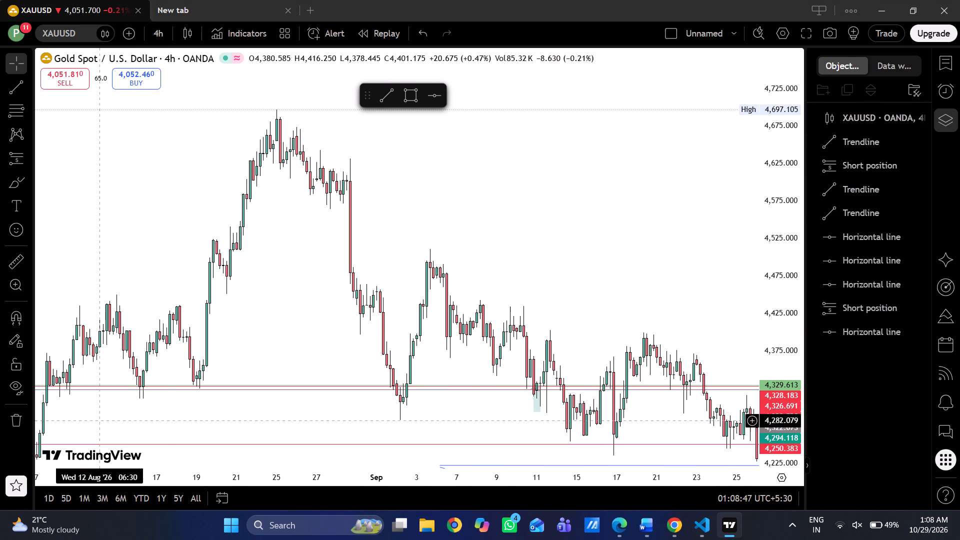
drag(196, 337, 0, 71)
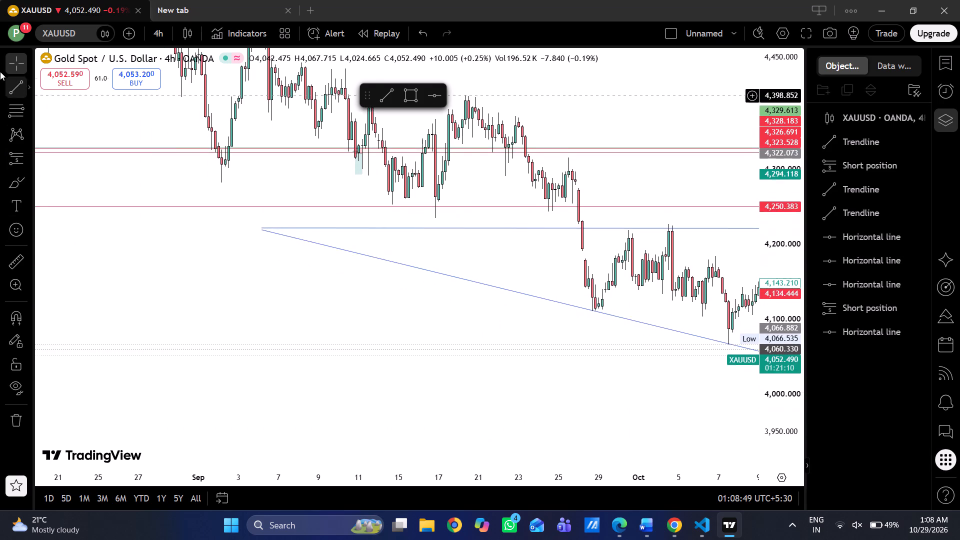
drag(0, 71, 26, 0)
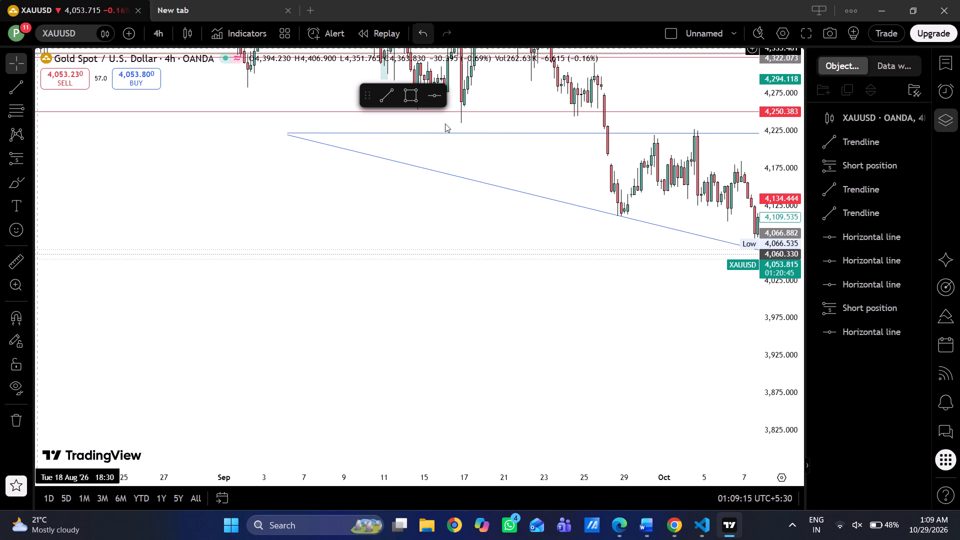
drag(569, 183, 0, 201)
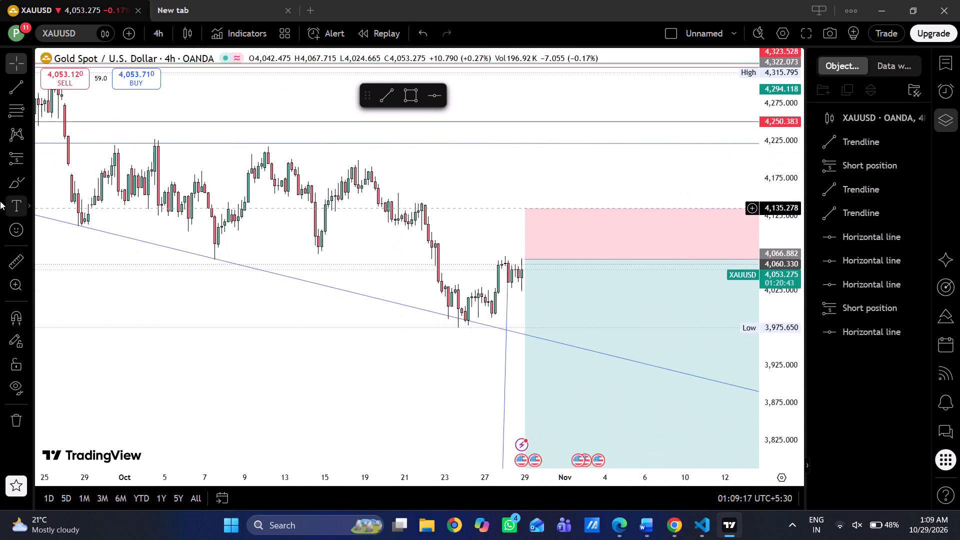
drag(0, 201, 55, 103)
drag(571, 188, 290, 186)
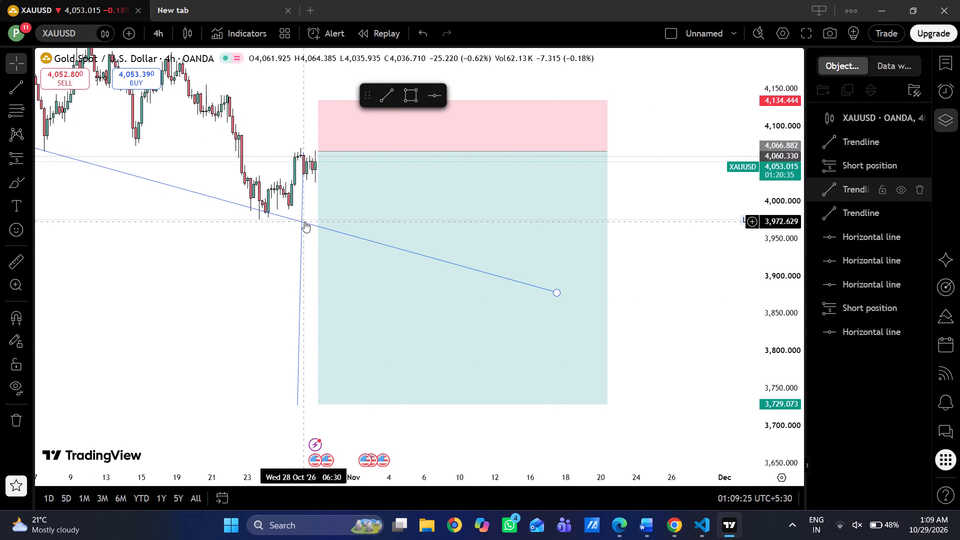
Examine the late-October 4-hour gold candles up close against the short position's entry level and the nearby trendlines.
scroll(304, 221, up, 1)
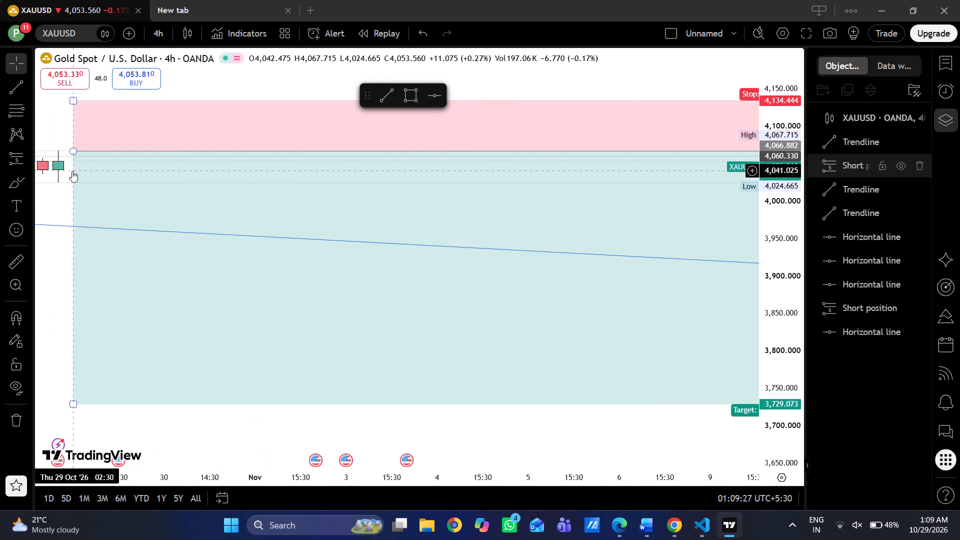
drag(60, 198, 414, 249)
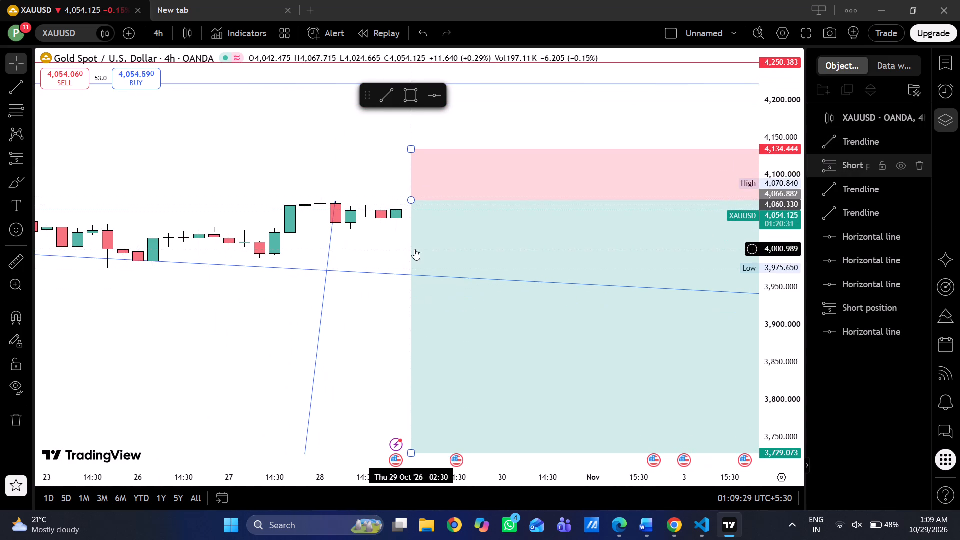
scroll(787, 259, down, 8)
scroll(787, 259, up, 3)
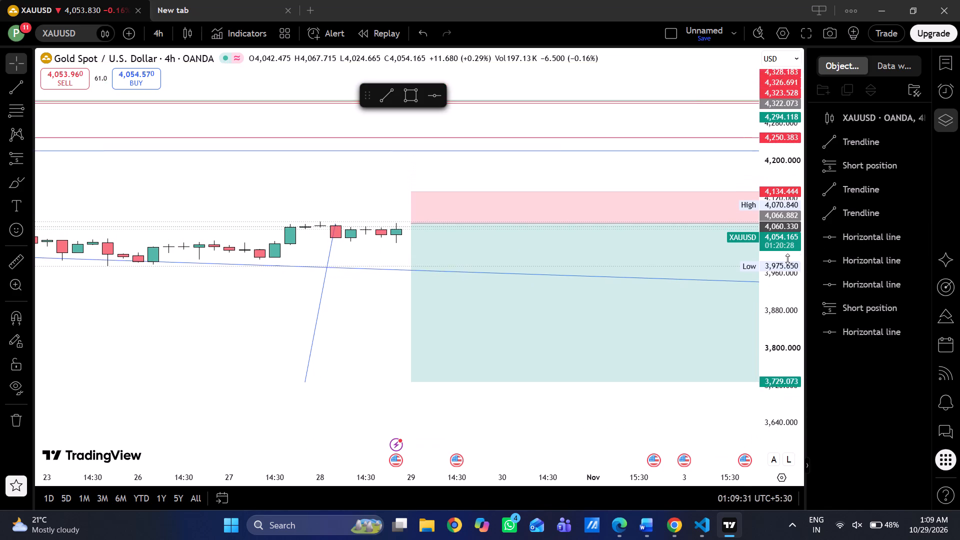
scroll(787, 259, up, 17)
scroll(787, 259, up, 4)
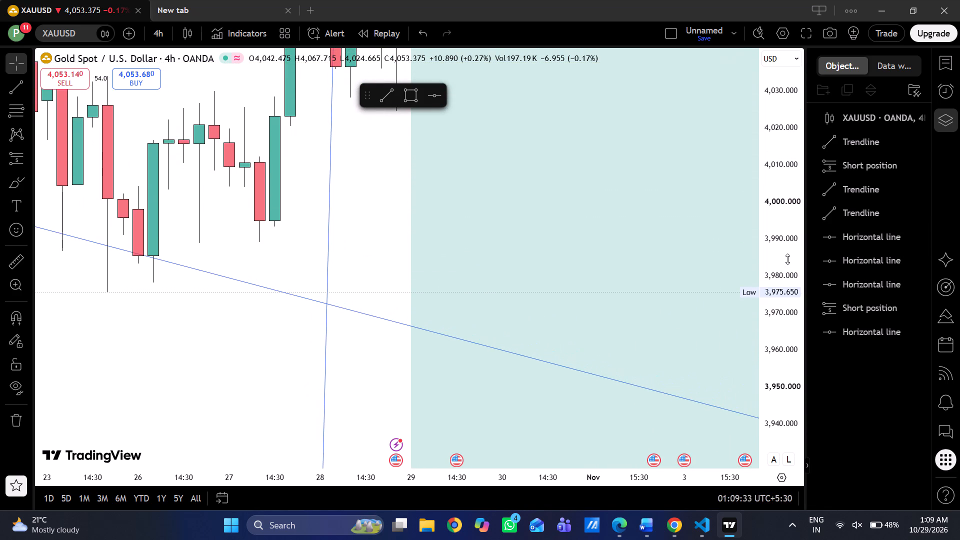
scroll(787, 259, down, 1)
drag(352, 168, 414, 375)
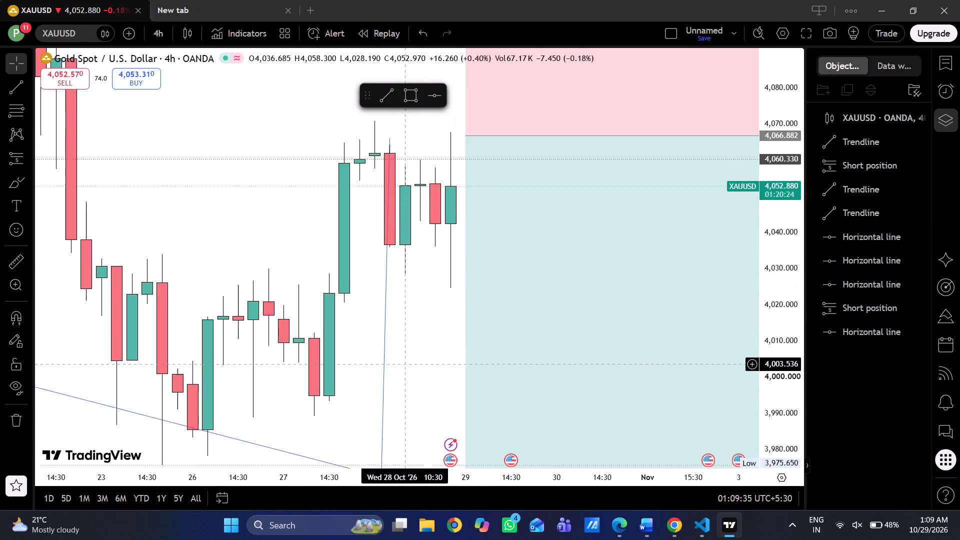
drag(414, 375, 414, 389)
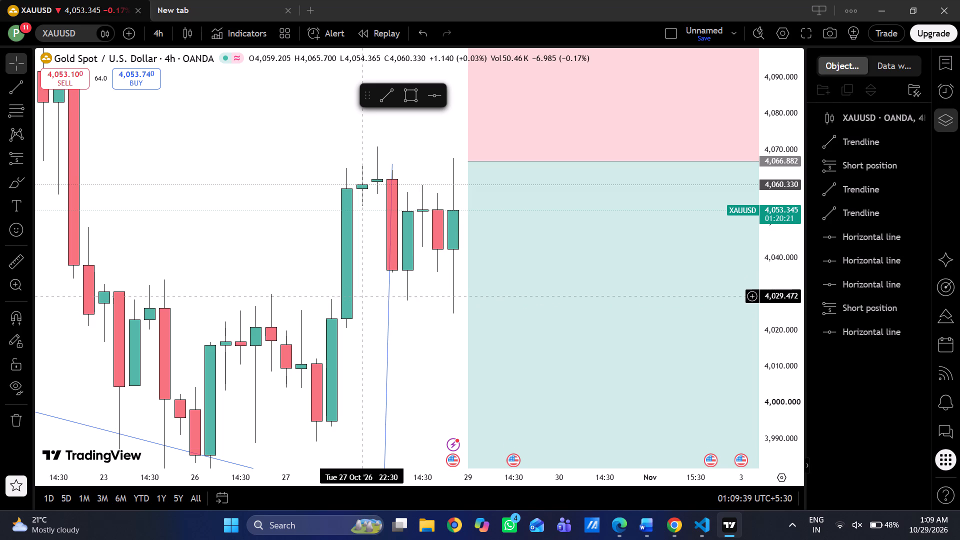
drag(412, 349, 418, 296)
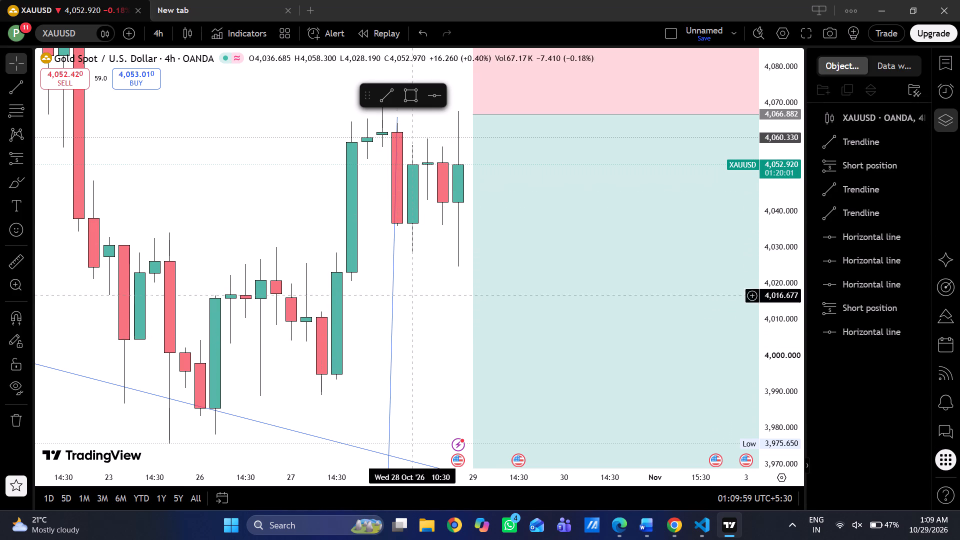
drag(273, 179, 329, 83)
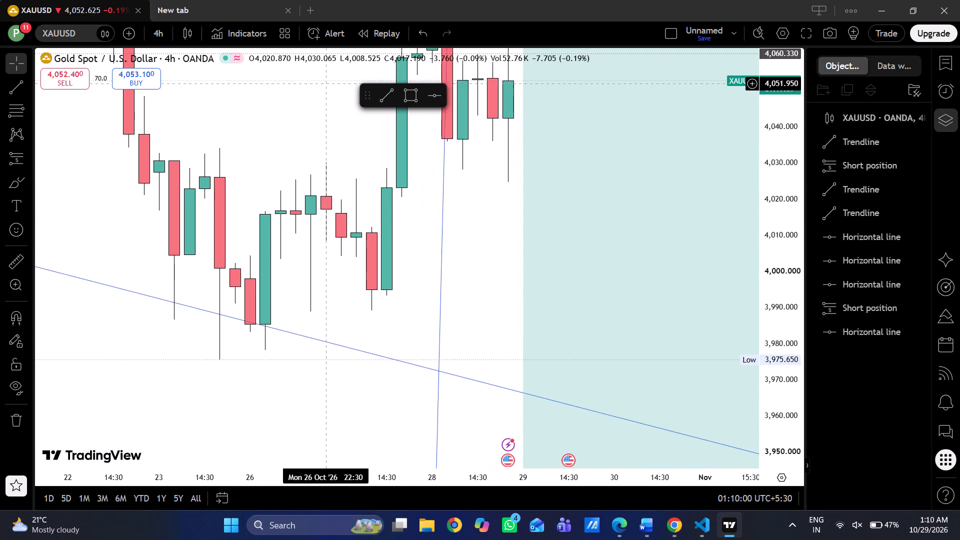
drag(329, 83, 200, 266)
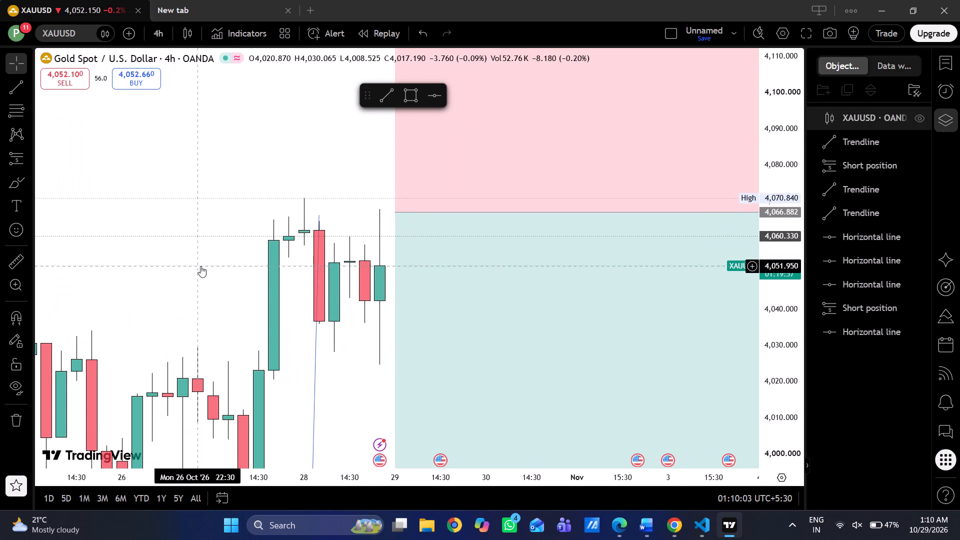